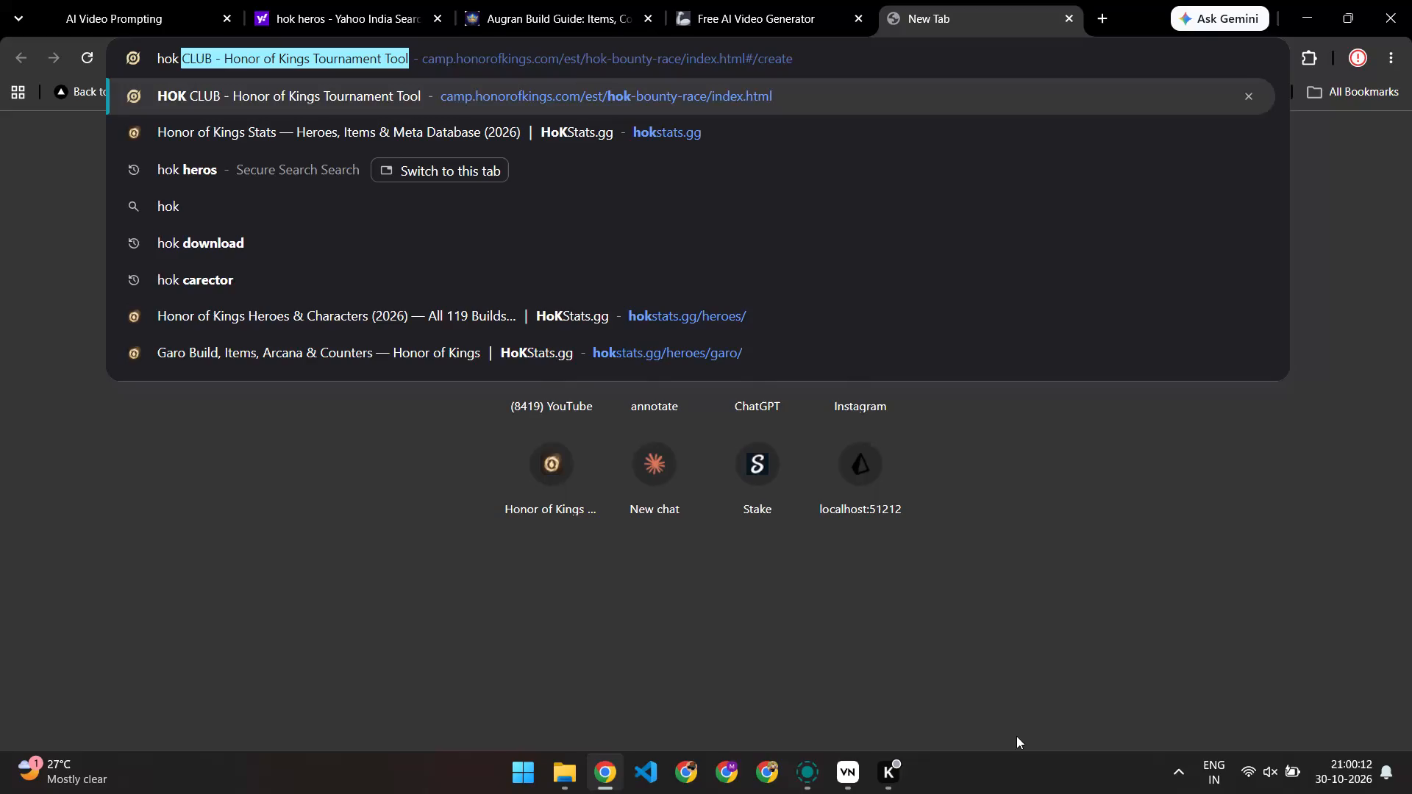
# Switch to the LocalSend app to receive the files being sent from the phone.
pyautogui.click(799, 786)
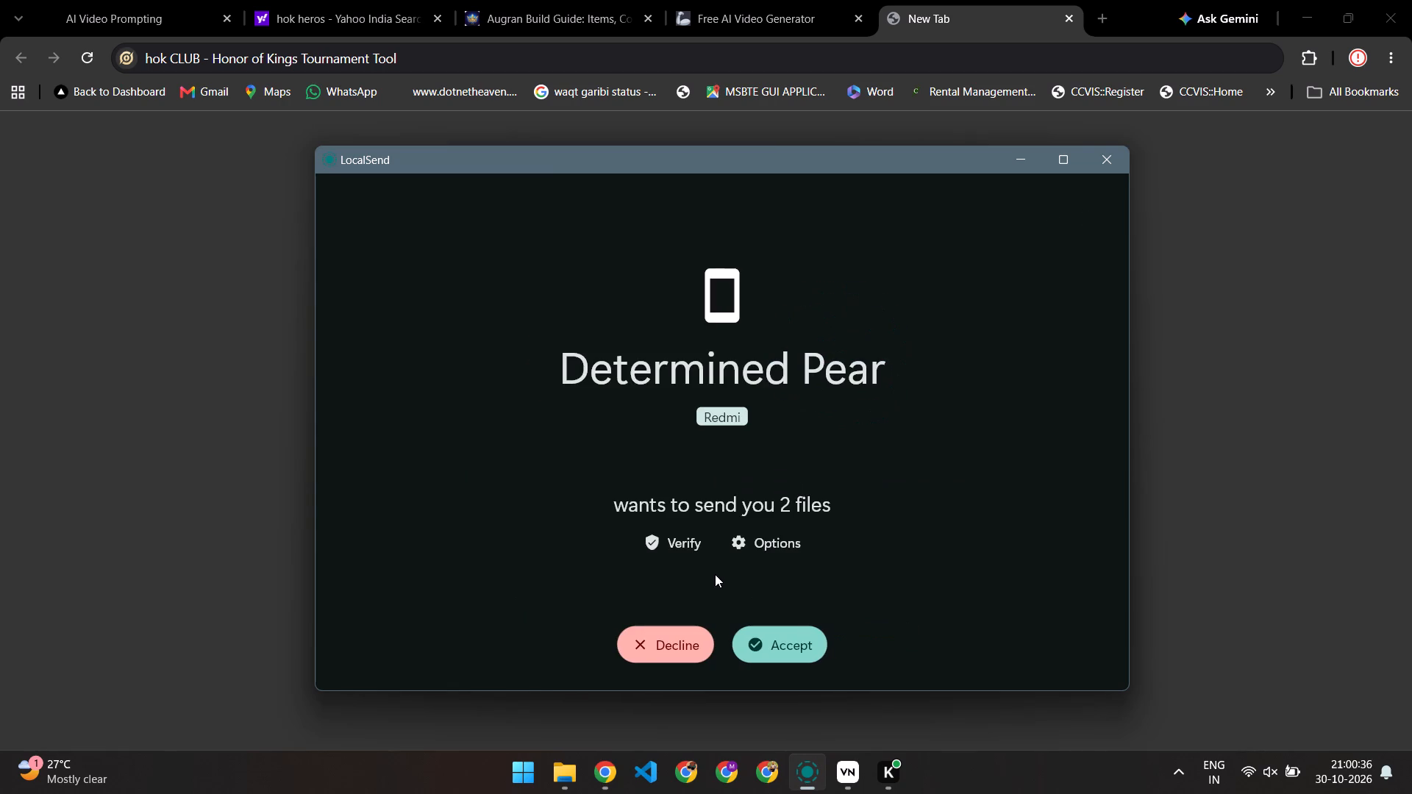
# Accept the two files offered by the Redmi phone and dismiss the transfer once both are received.
pyautogui.click(747, 629)
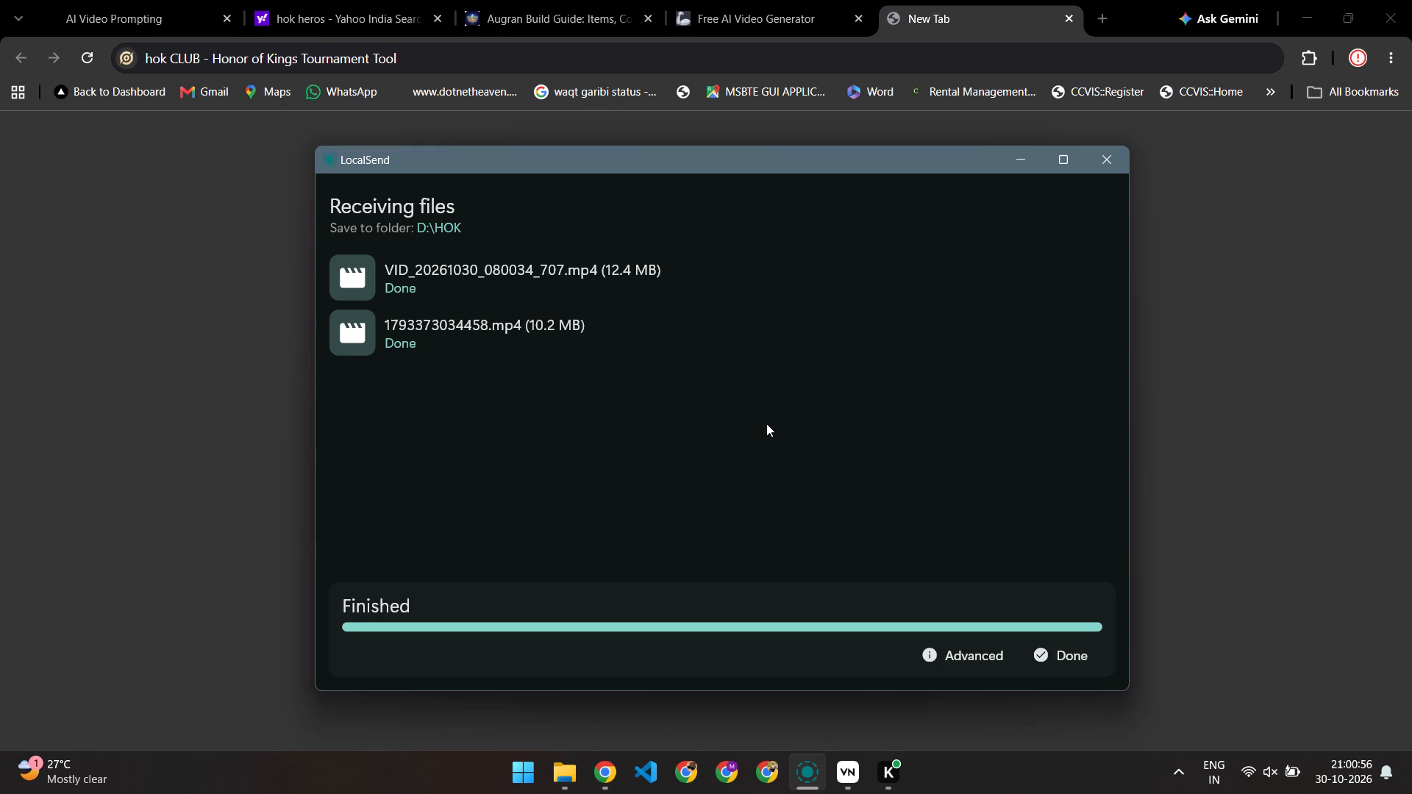
pyautogui.click(1069, 660)
# Minimize the LocalSend window and turn on Bluetooth in the Windows quick settings.
pyautogui.click(1263, 788)
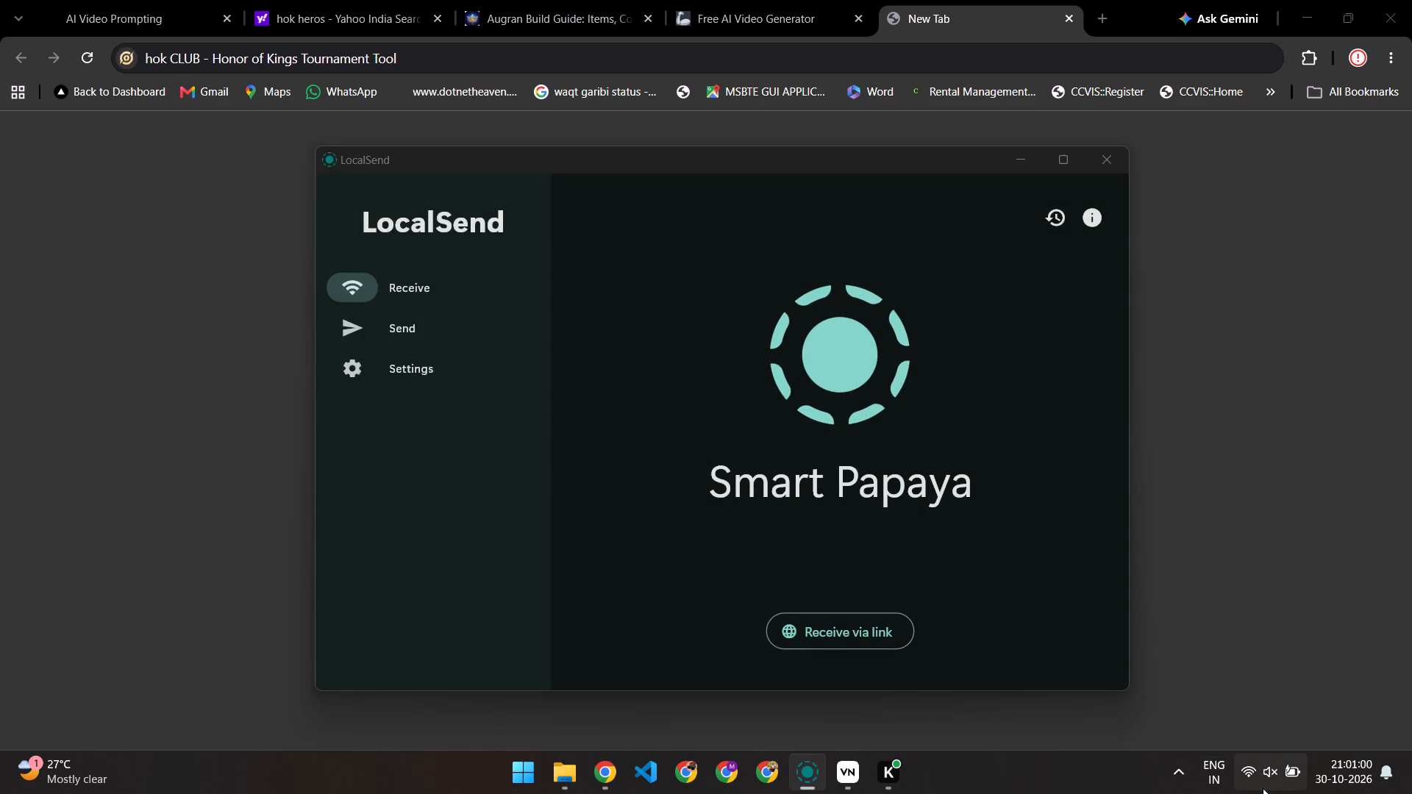
pyautogui.click(1021, 162)
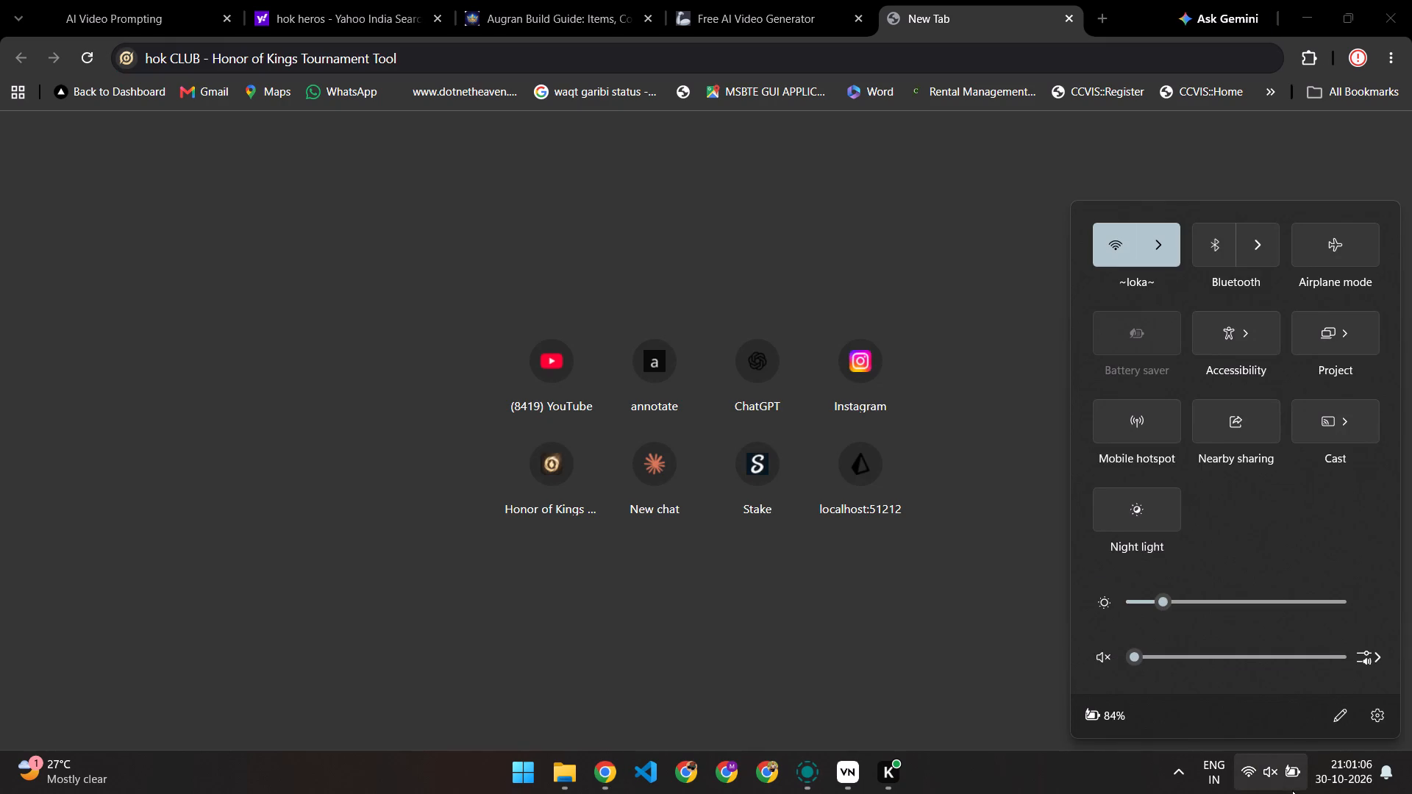
pyautogui.click(1217, 263)
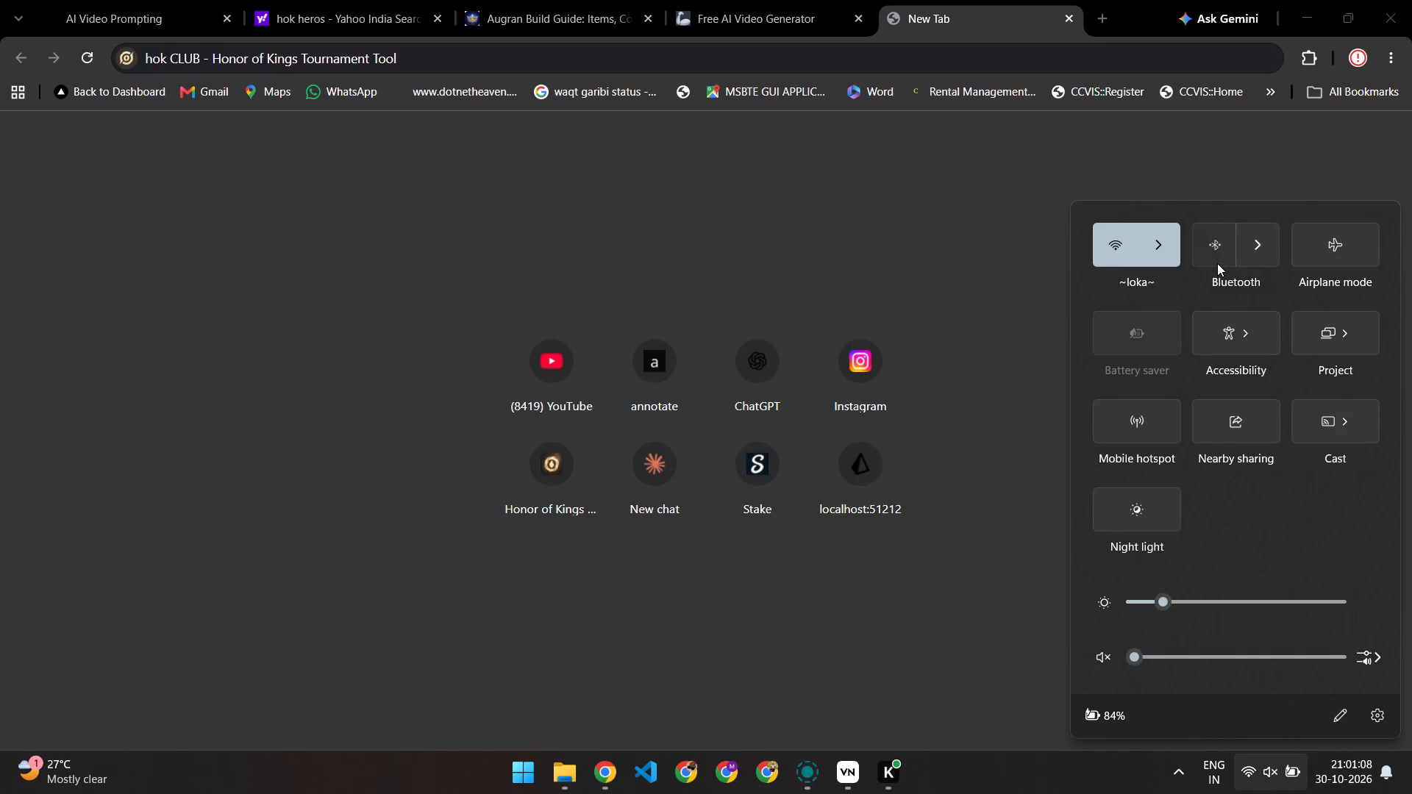
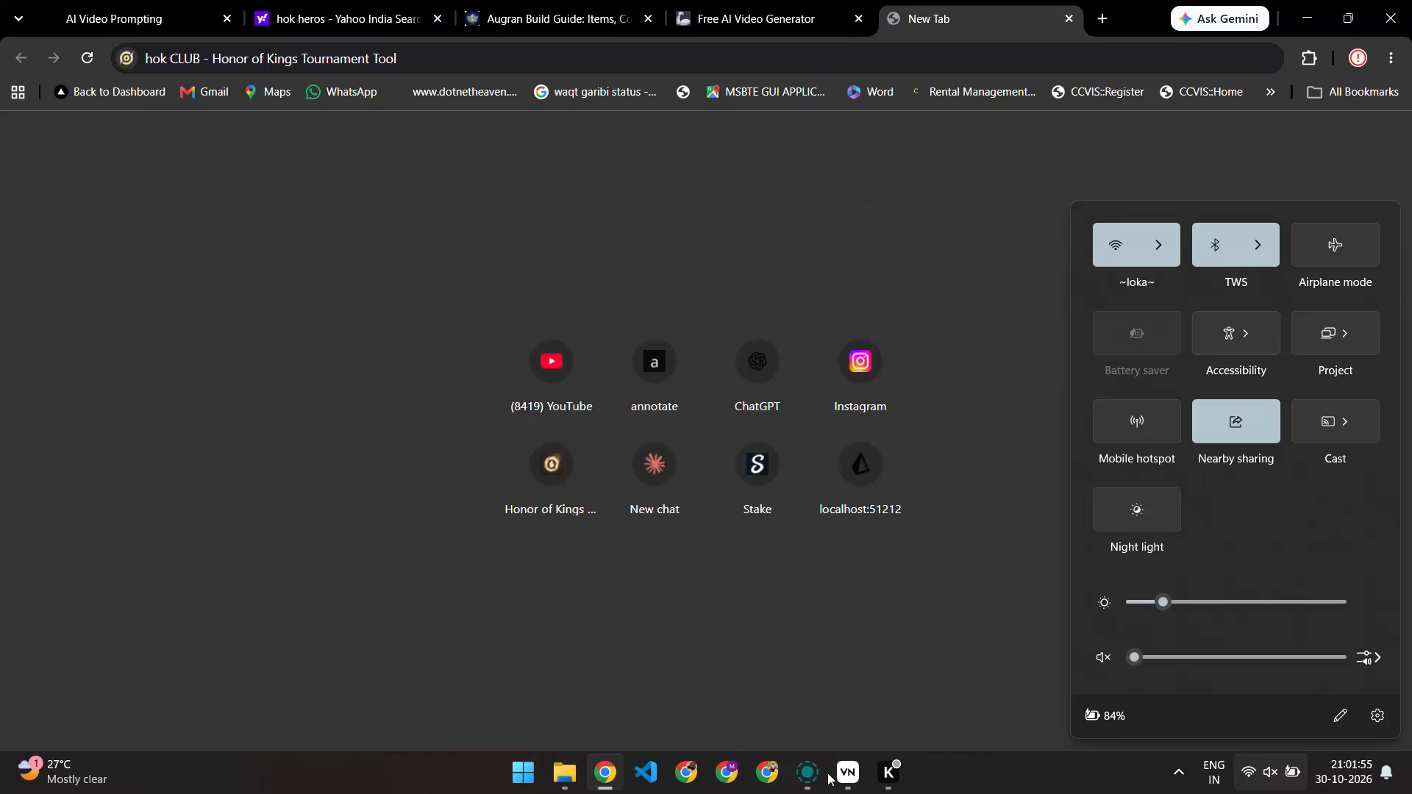
# Switch to the VN video editor with the Oct 30, 2026 project.
pyautogui.click(846, 777)
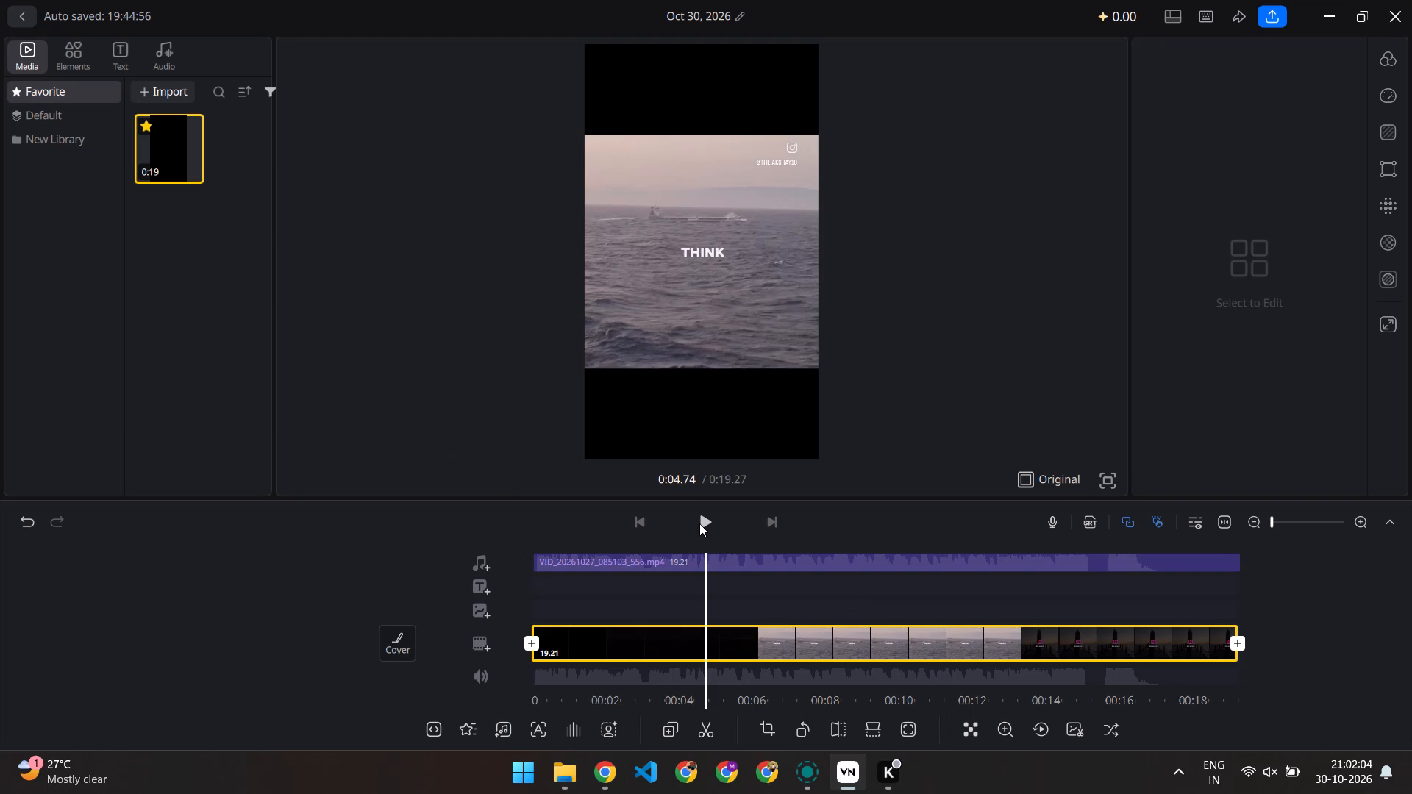
# Add the video 1793373034458.mp4 from the HOK folder as an overlay at the very start of the timeline.
pyautogui.hscroll(20, 737, 595)
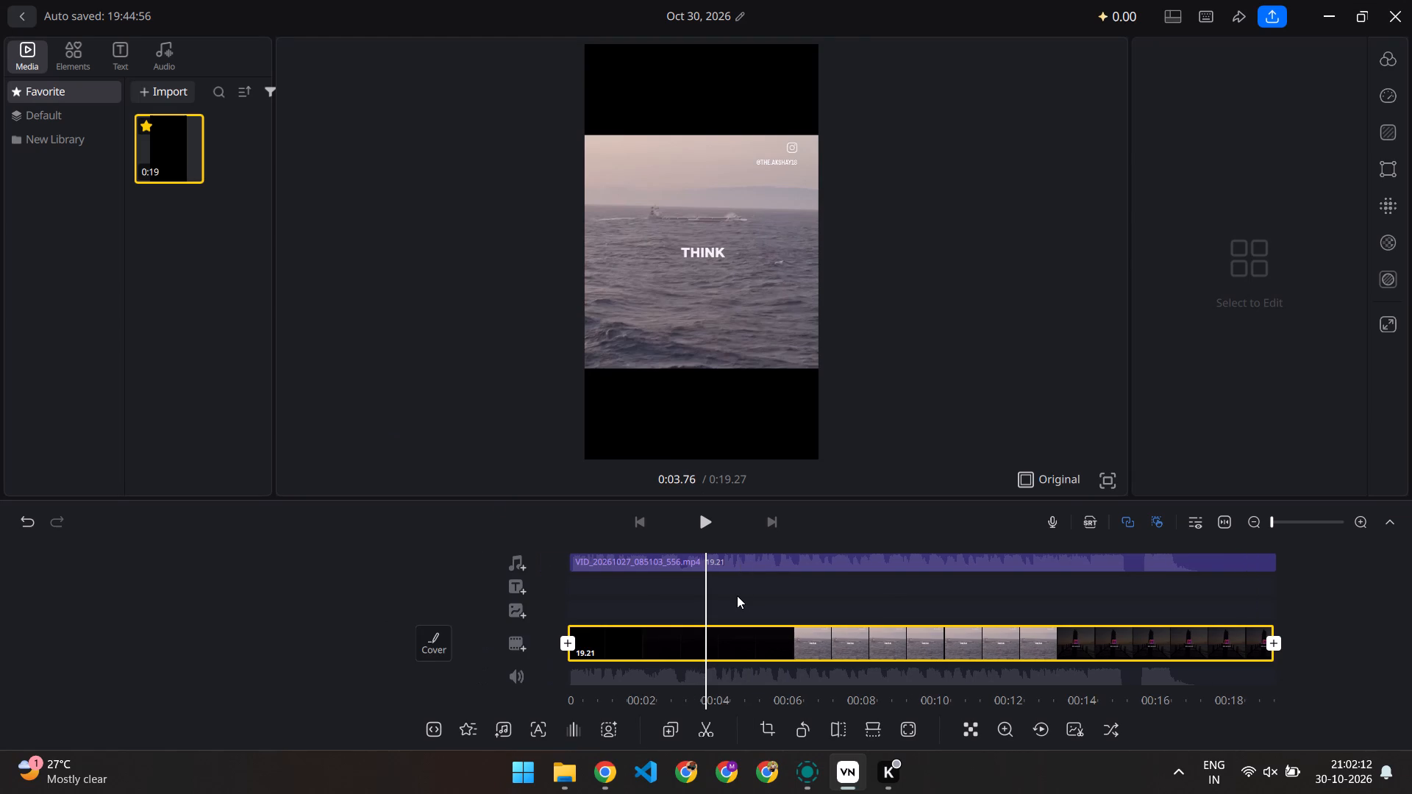
pyautogui.hscroll(2, 737, 595)
pyautogui.hscroll(20, 737, 595)
pyautogui.hscroll(5, 737, 595)
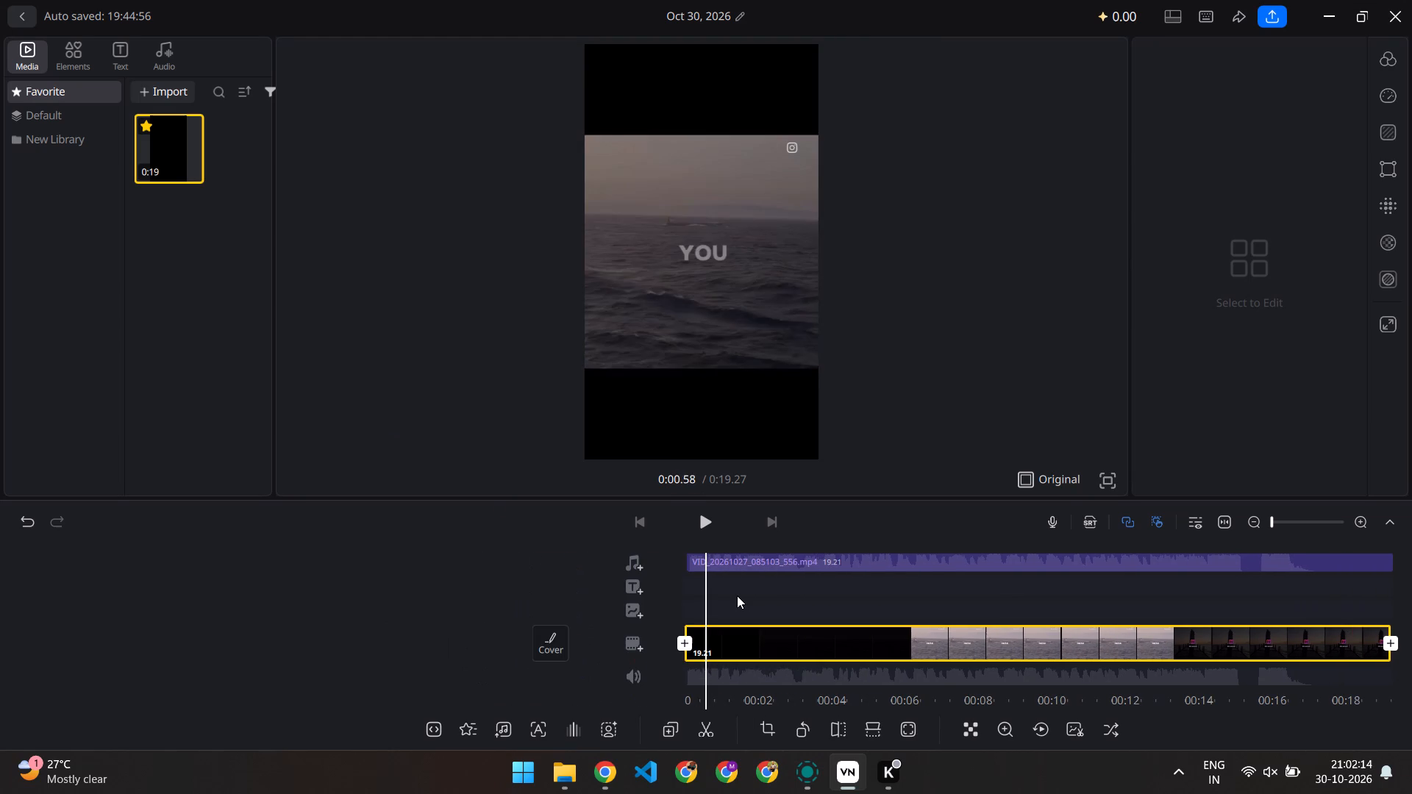
pyautogui.hscroll(14, 737, 595)
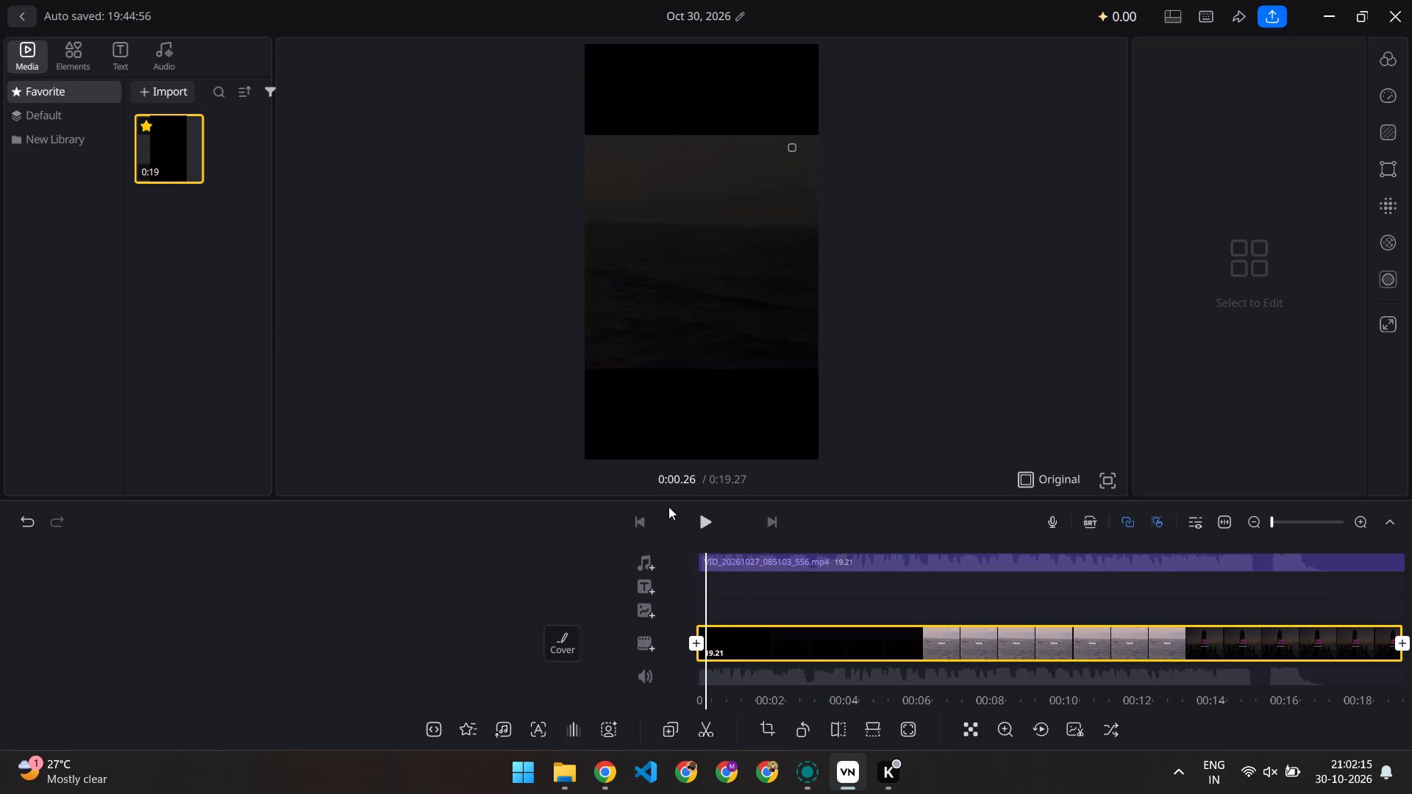
pyautogui.click(662, 612)
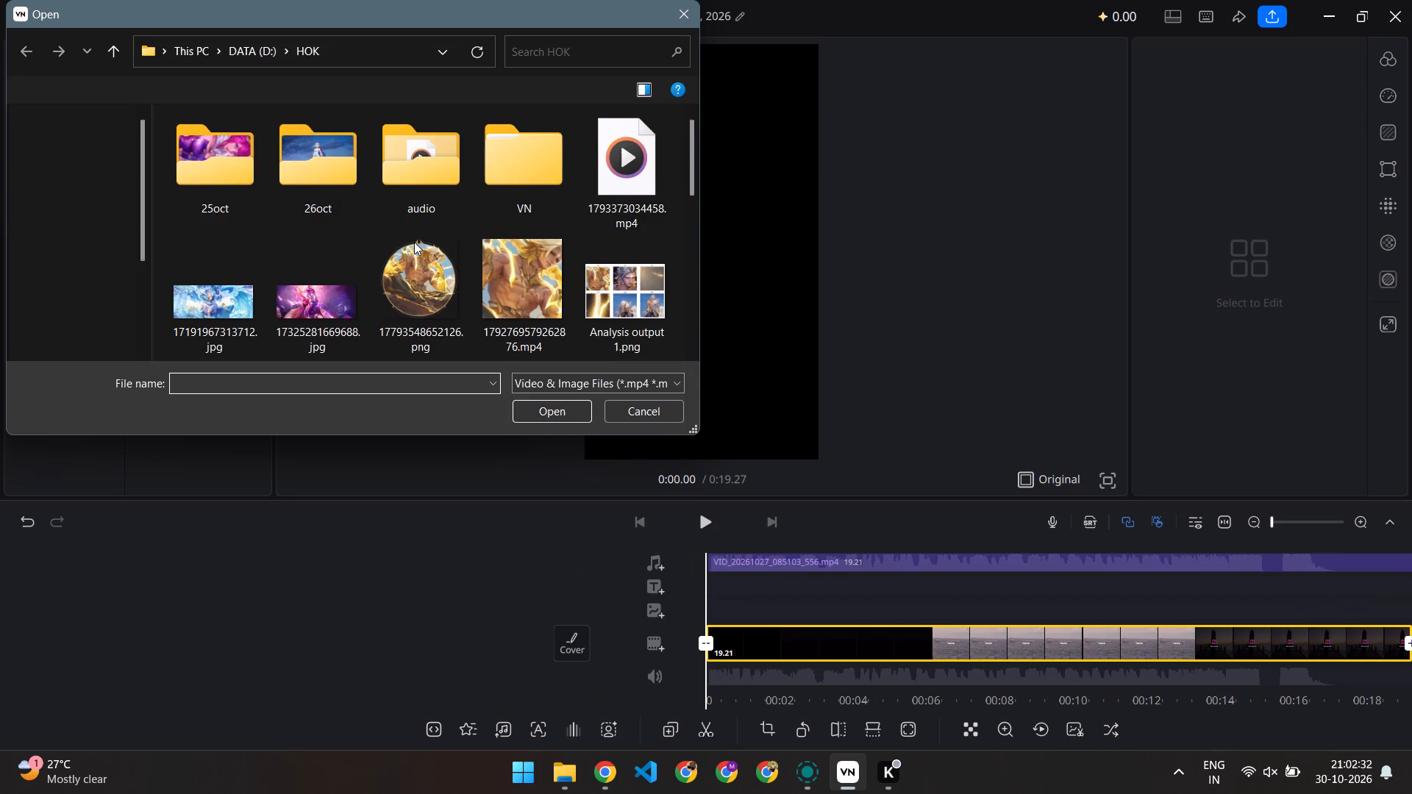
pyautogui.scroll(-10, 414, 242)
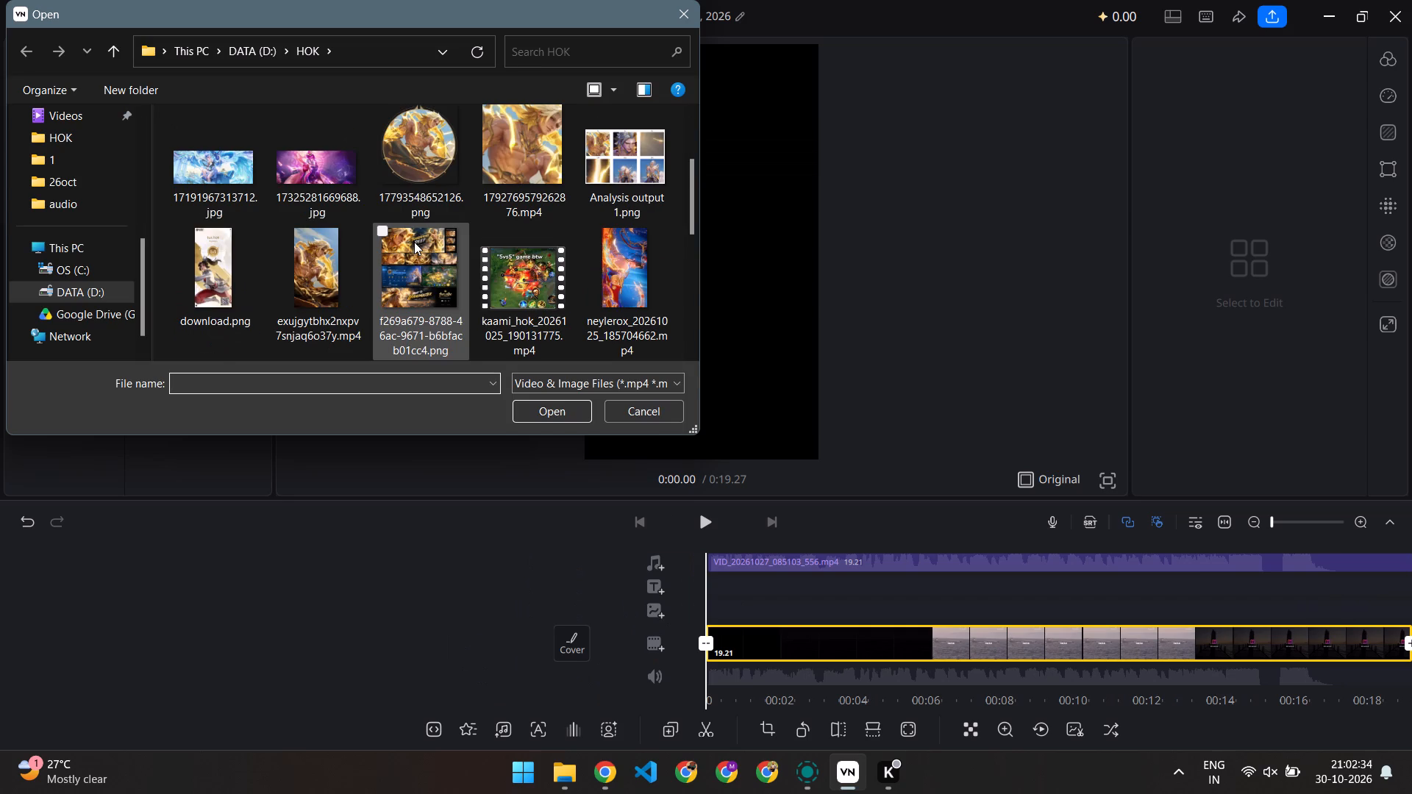
pyautogui.scroll(-1, 414, 242)
pyautogui.scroll(12, 414, 242)
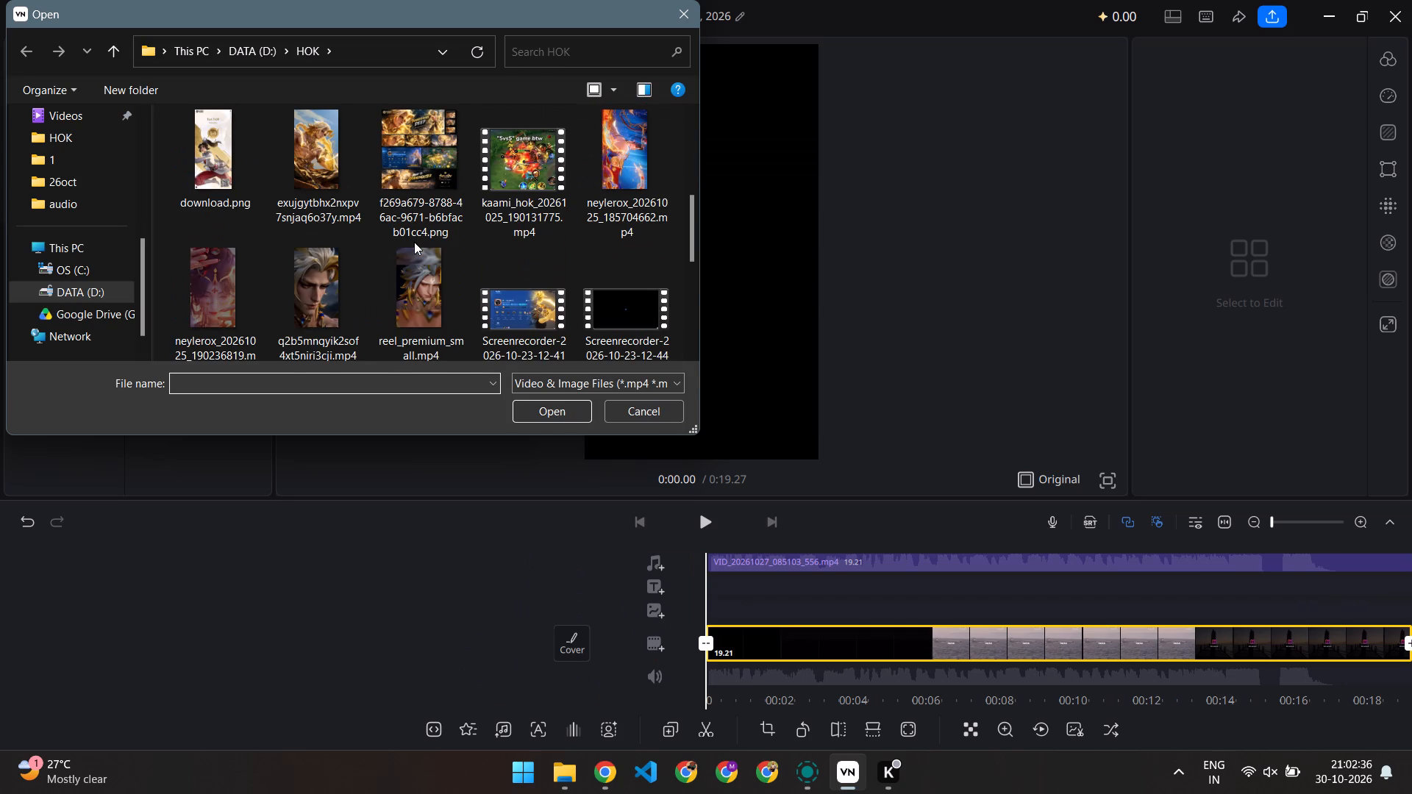
pyautogui.scroll(-1, 627, 278)
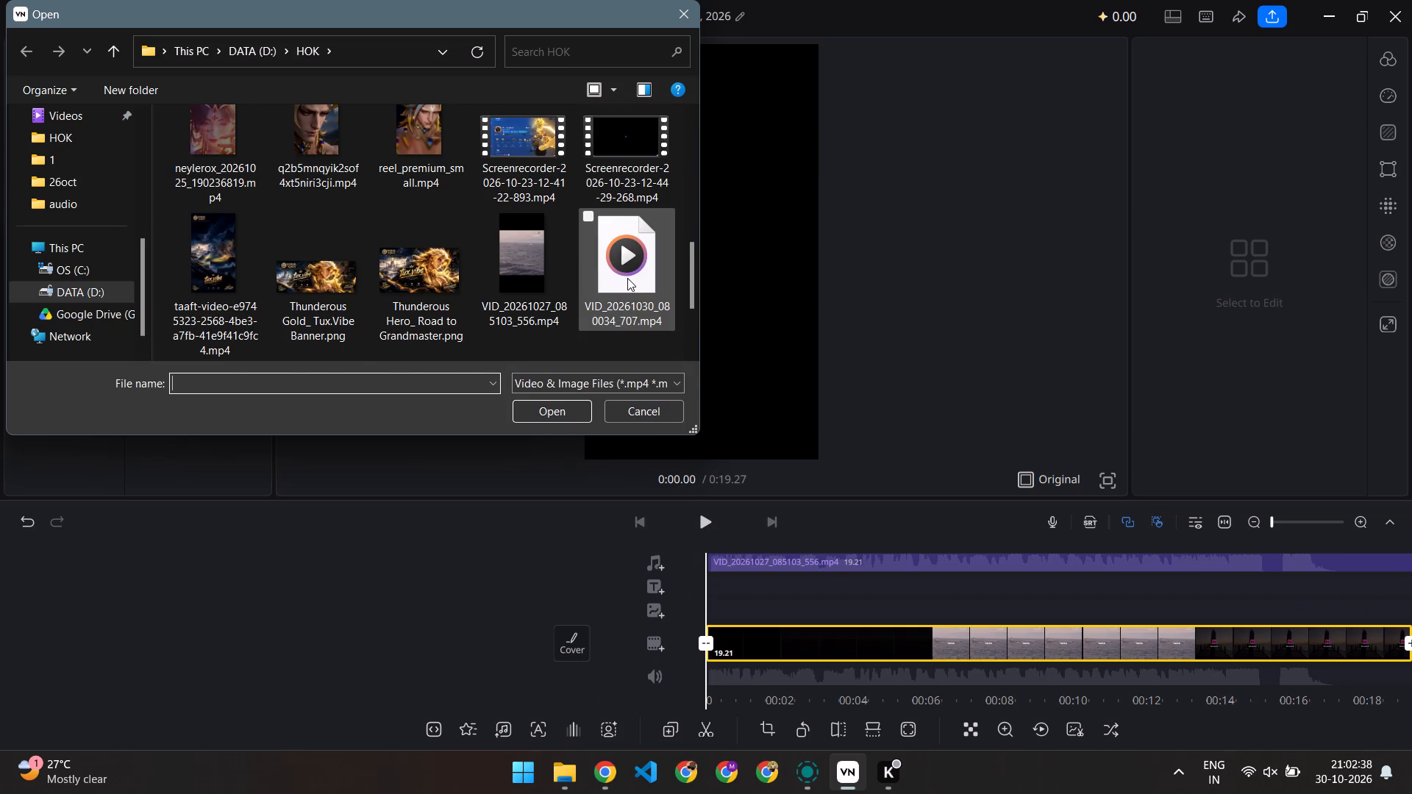
pyautogui.scroll(6, 627, 278)
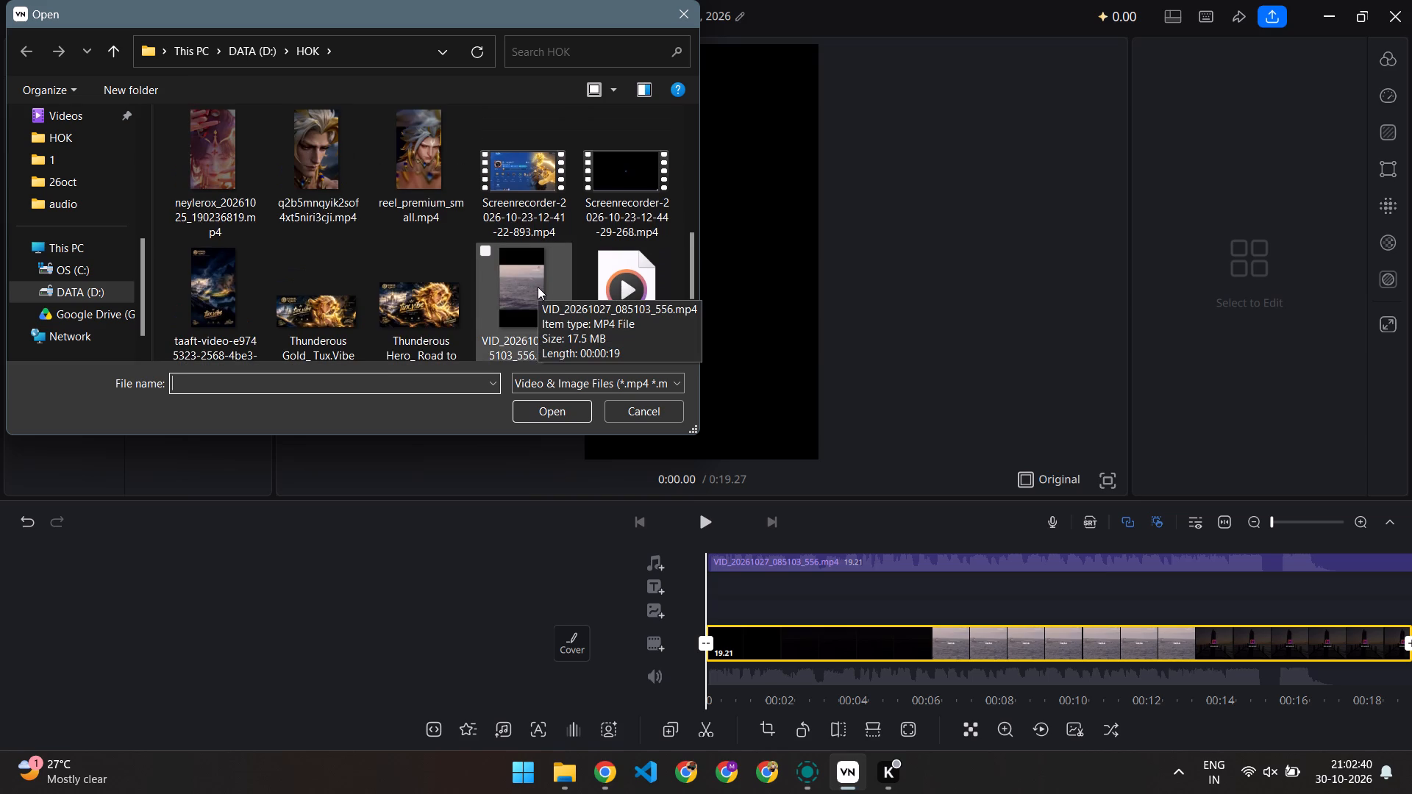
pyautogui.scroll(-1, 538, 287)
pyautogui.scroll(-4, 596, 204)
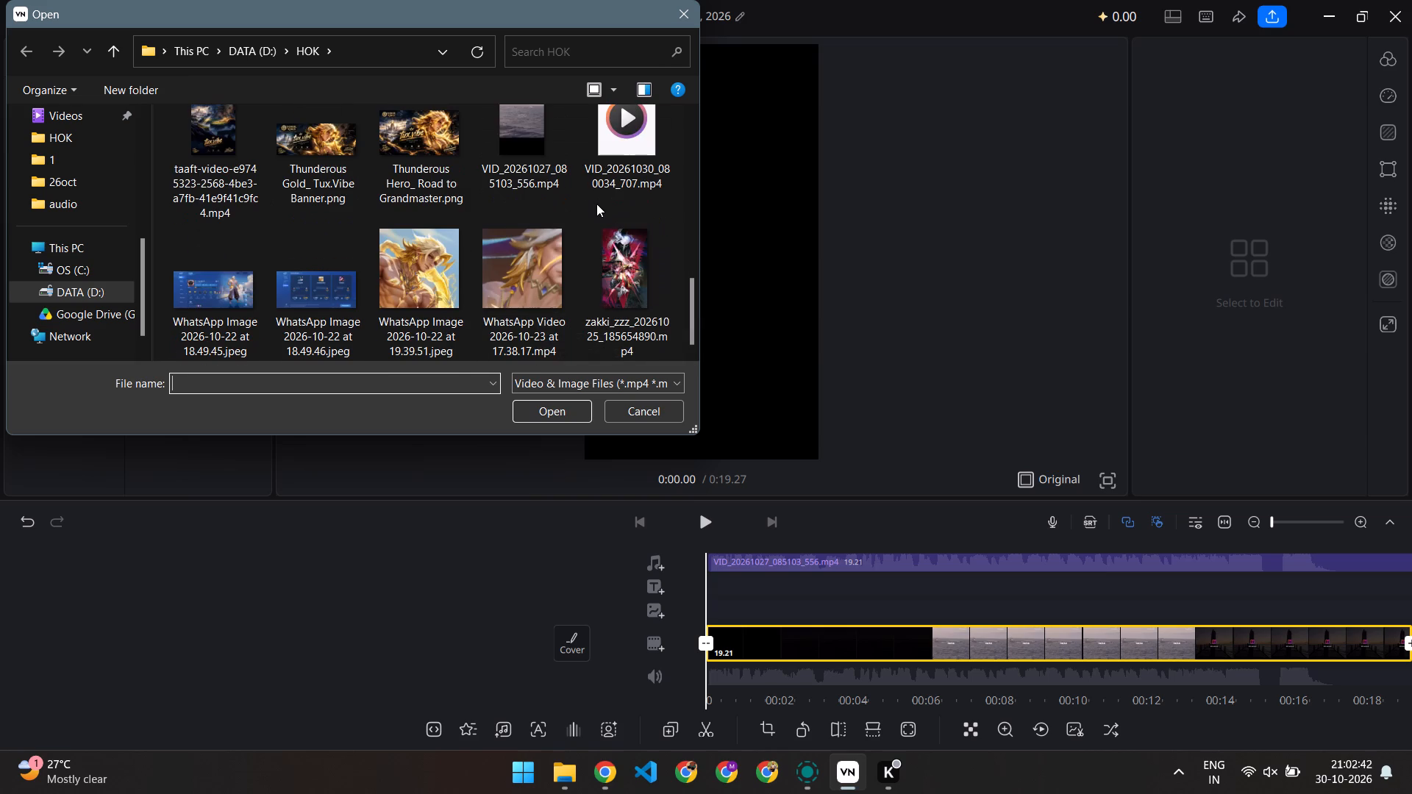
pyautogui.scroll(1, 465, 193)
pyautogui.scroll(-1, 465, 193)
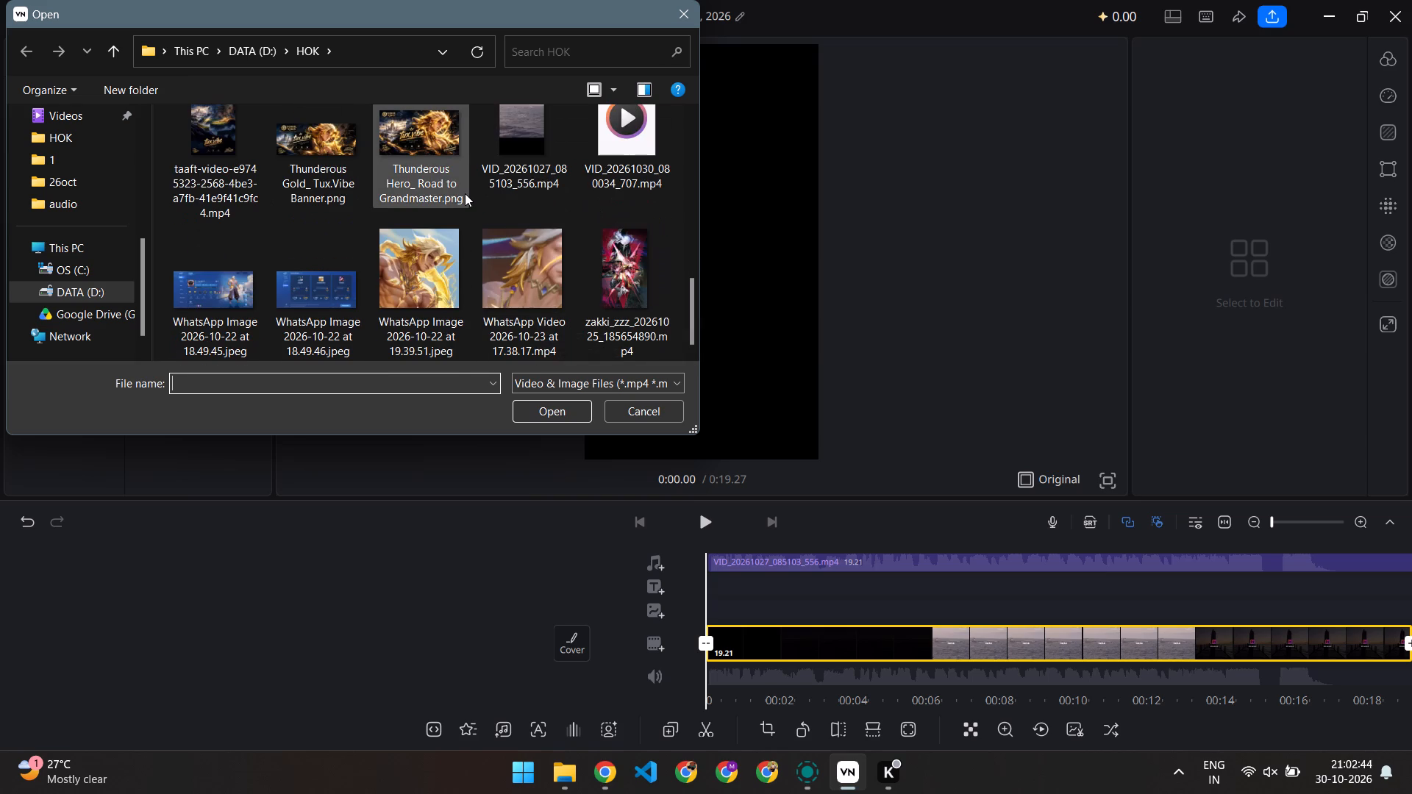
pyautogui.scroll(-14, 465, 193)
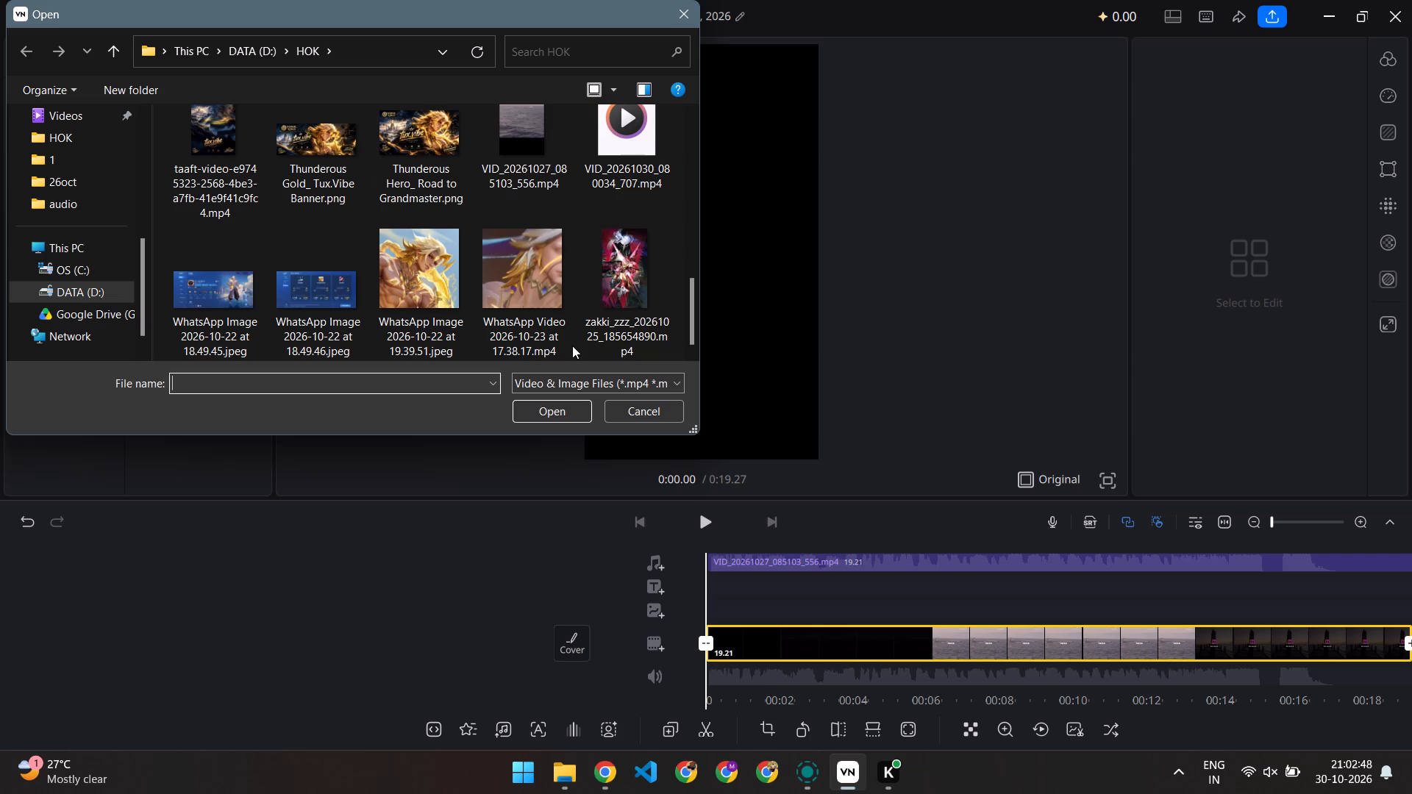
pyautogui.scroll(2, 572, 346)
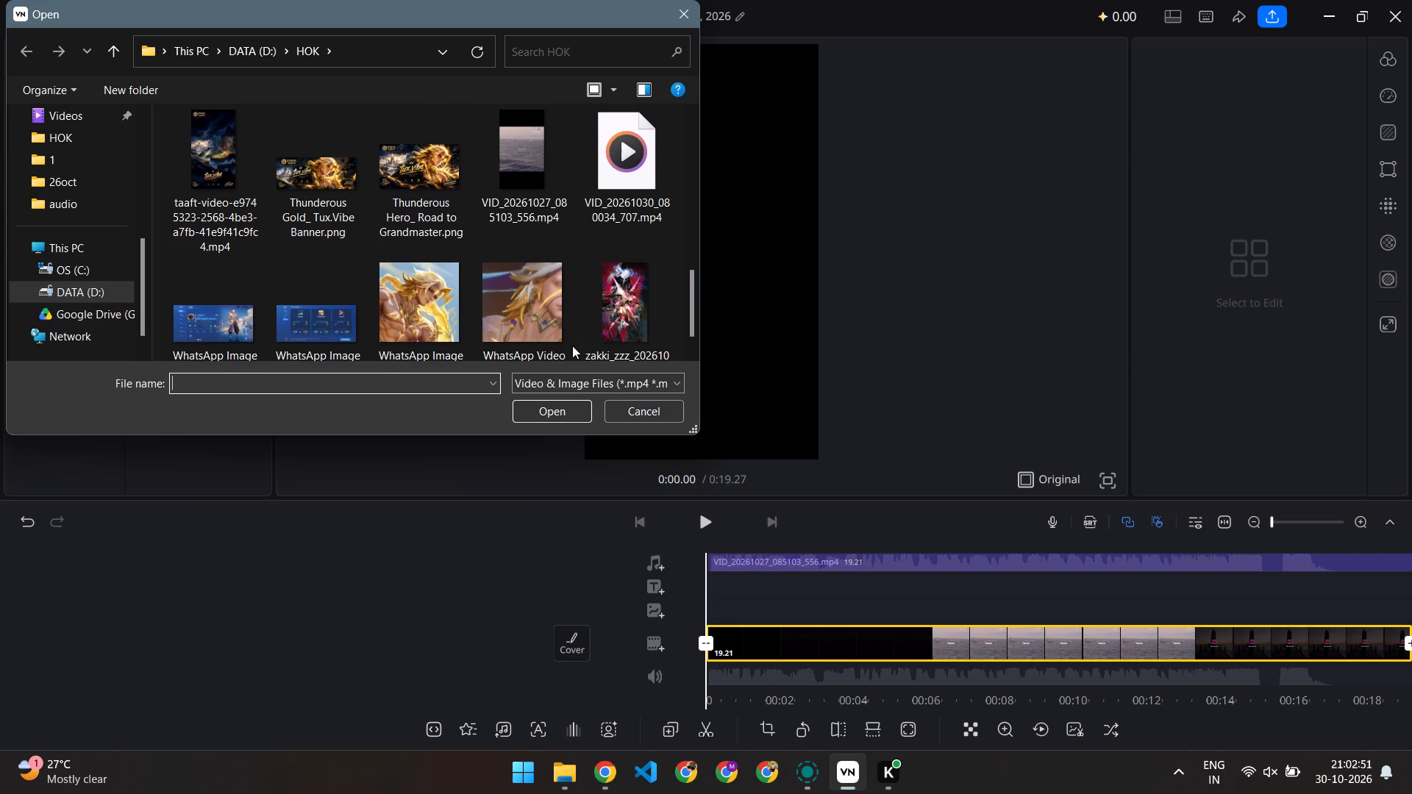
pyautogui.scroll(1, 572, 346)
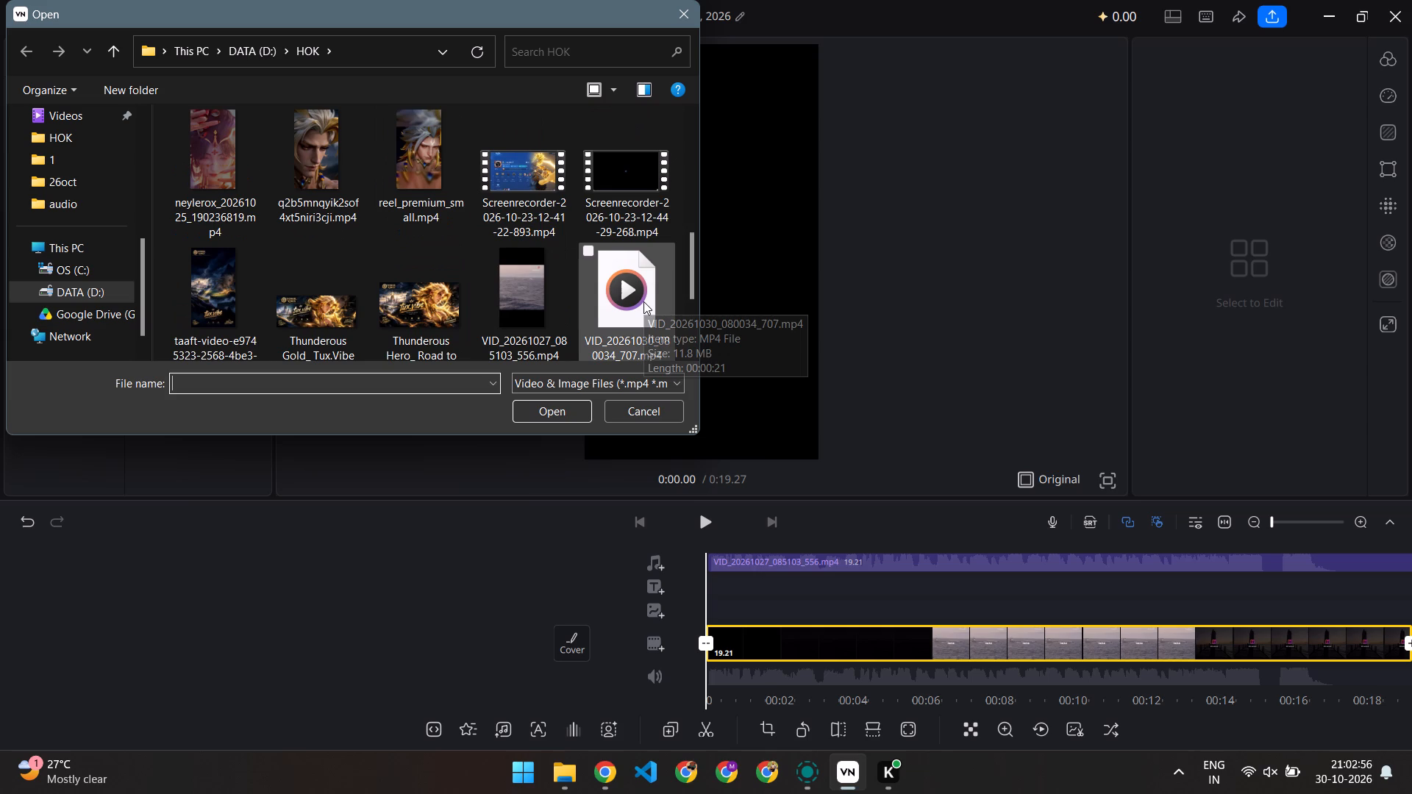
pyautogui.click(643, 301)
pyautogui.scroll(4, 643, 301)
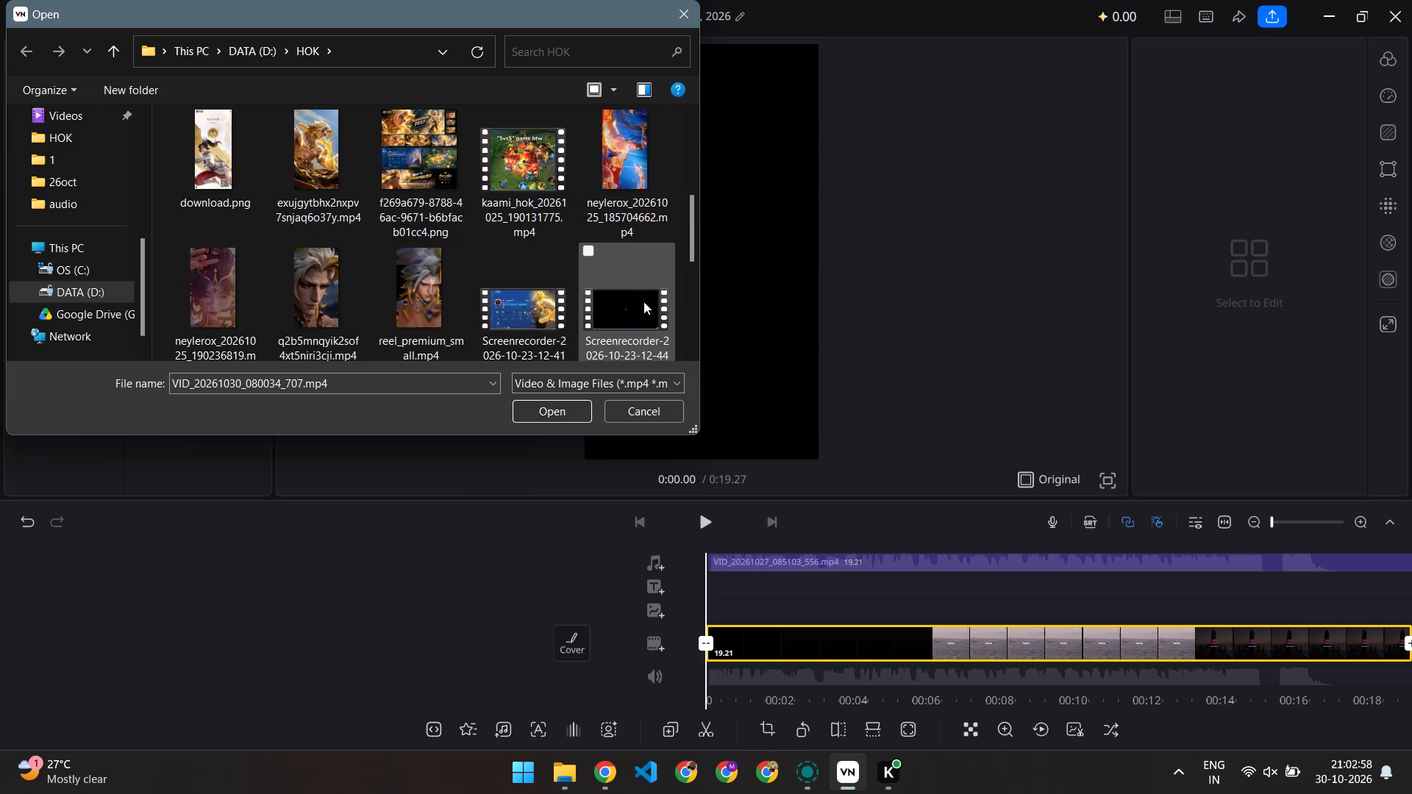
pyautogui.scroll(2, 643, 301)
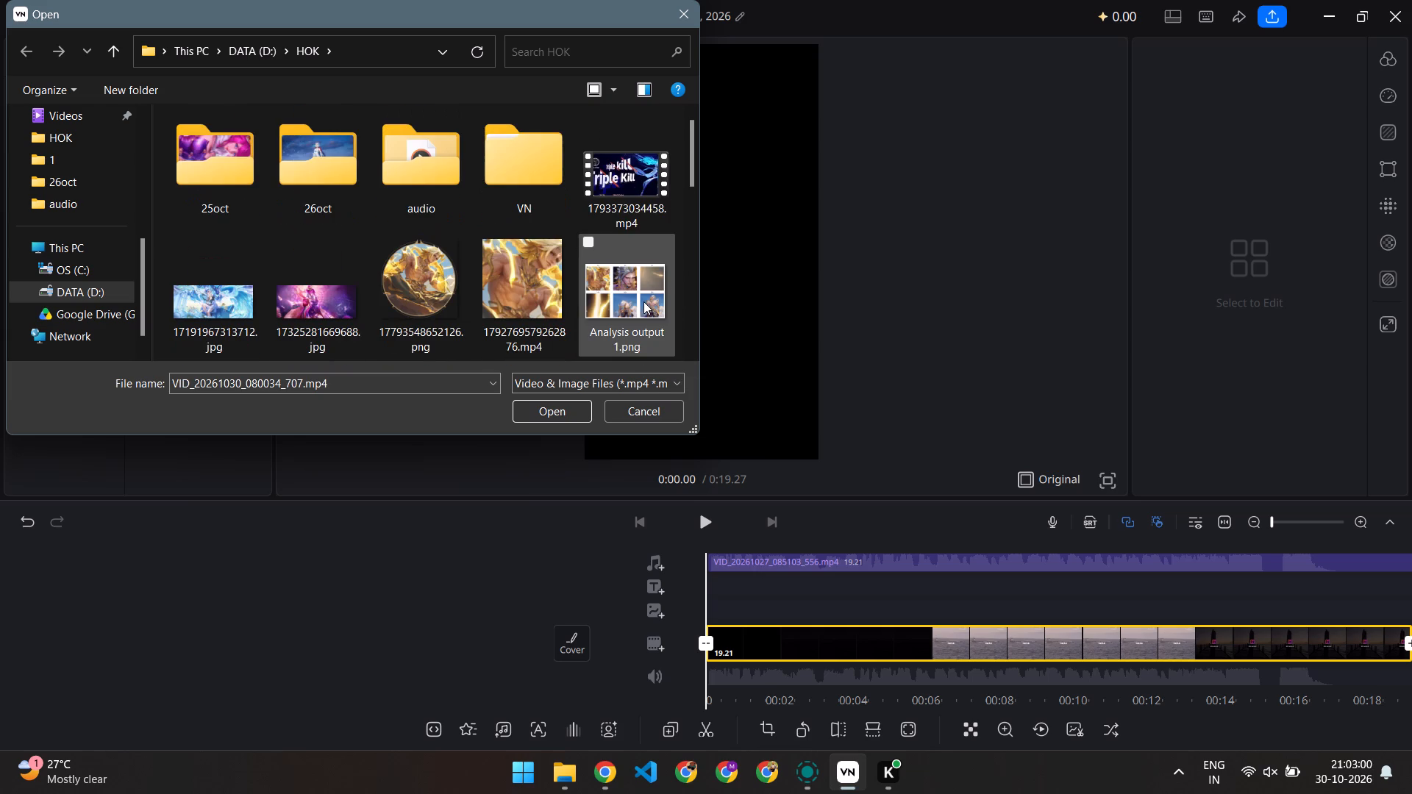
pyautogui.click(635, 179)
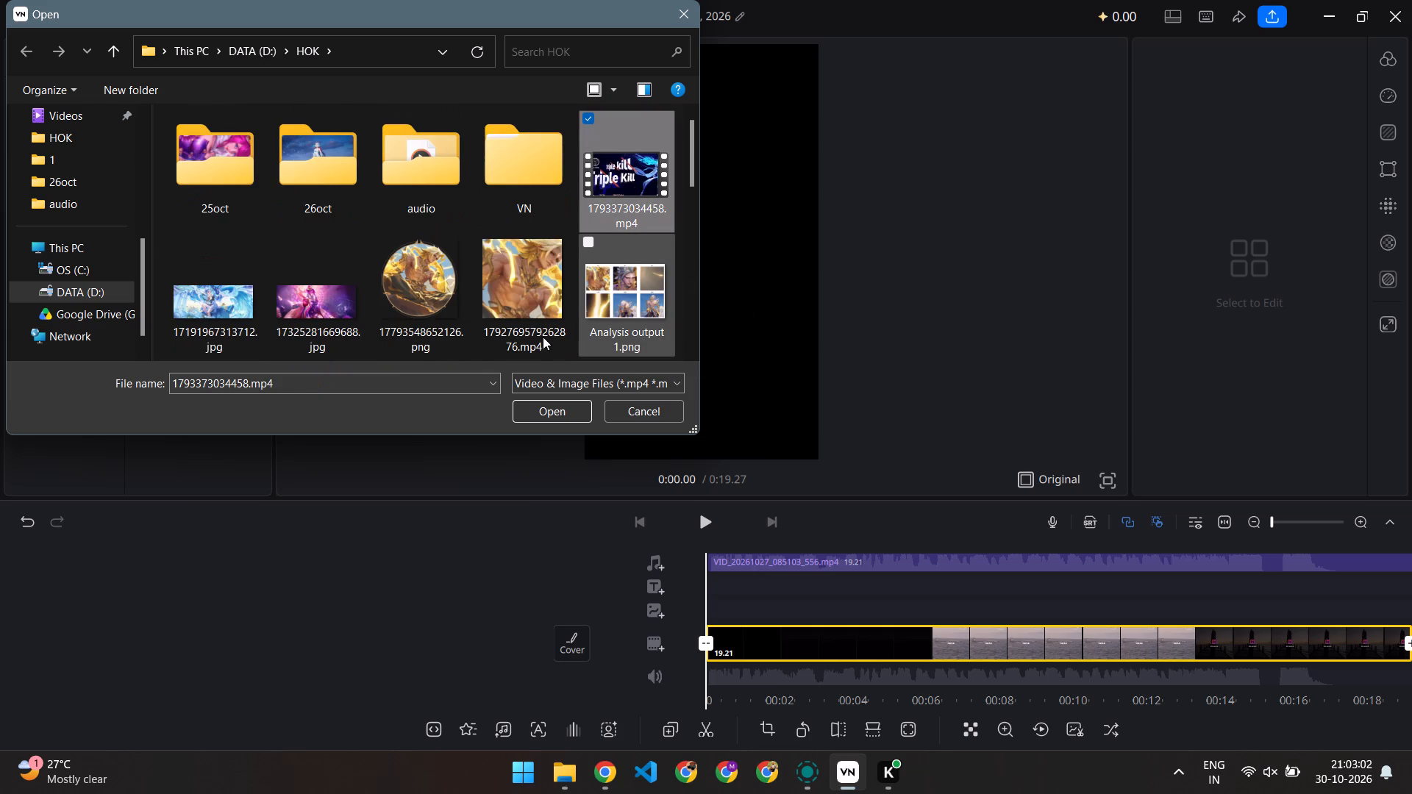
pyautogui.click(560, 409)
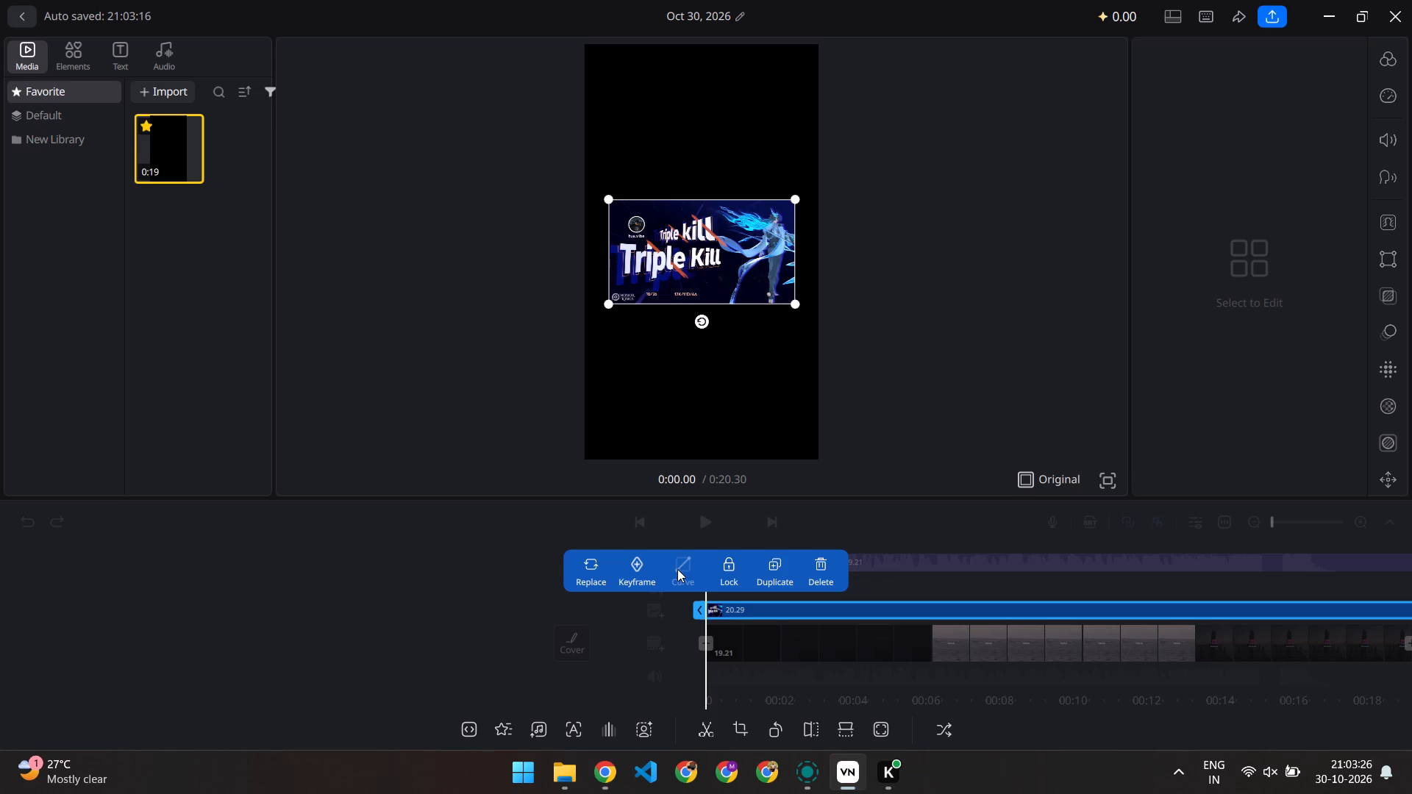
pyautogui.click(916, 429)
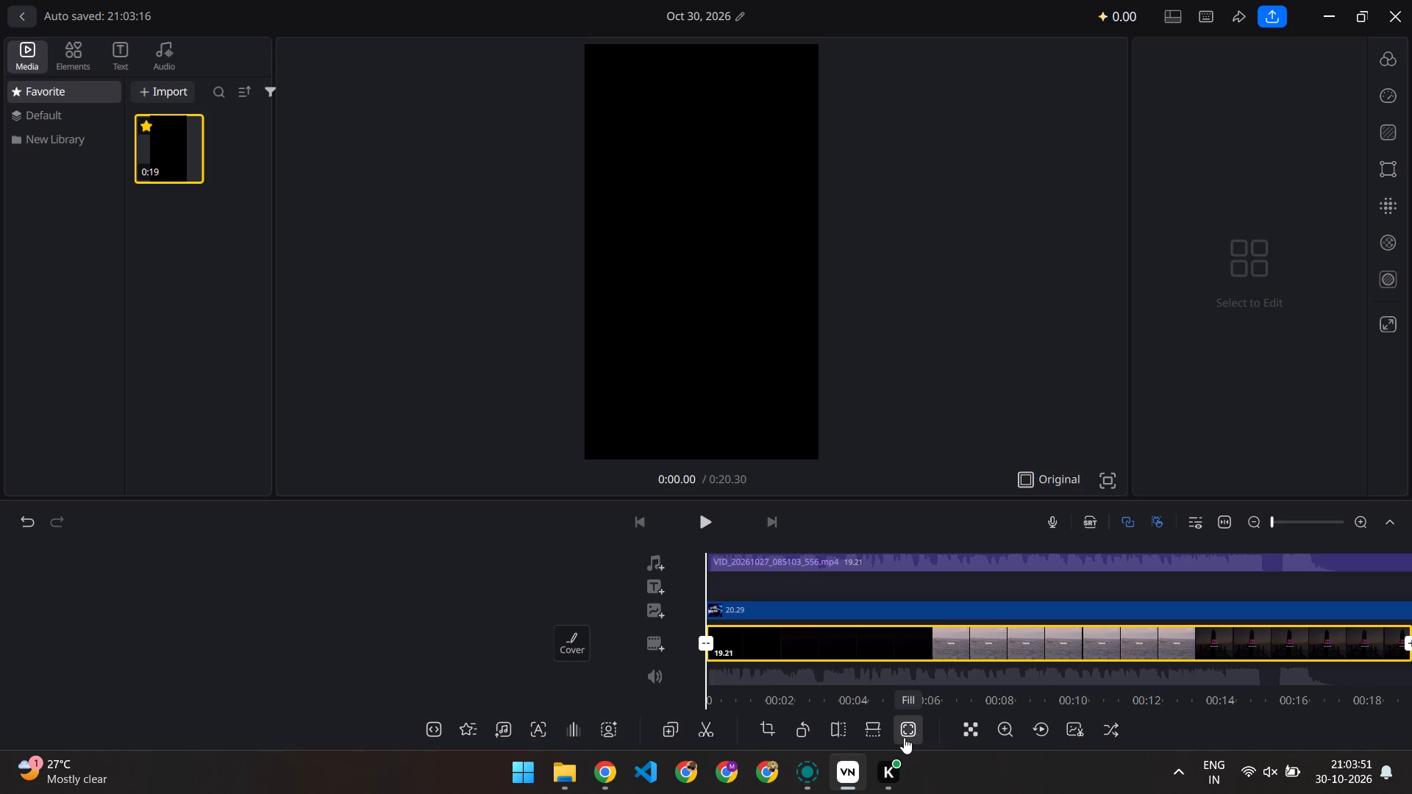
# Scale the Triple Kill overlay clip with Fill so that it covers the whole vertical frame.
pyautogui.click(904, 737)
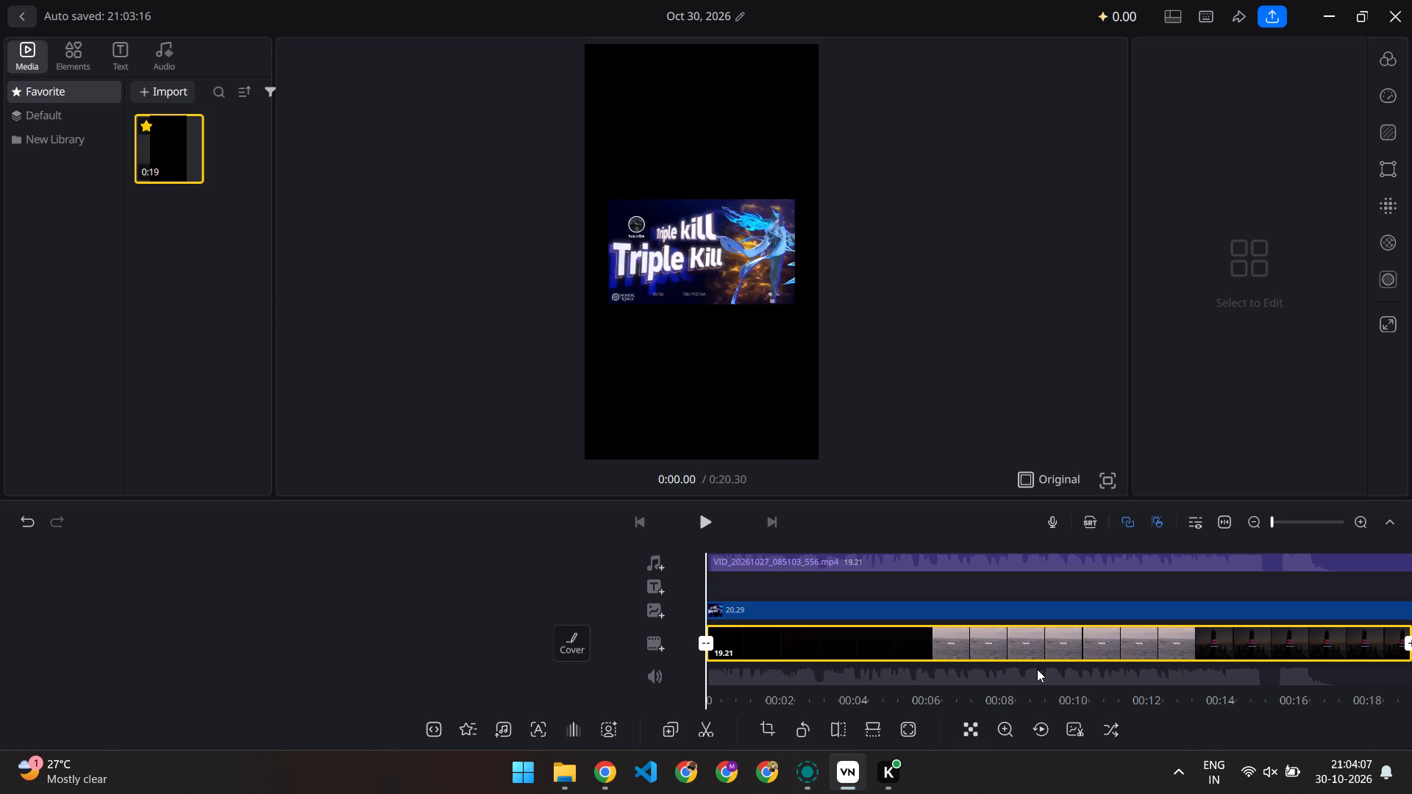
pyautogui.click(806, 606)
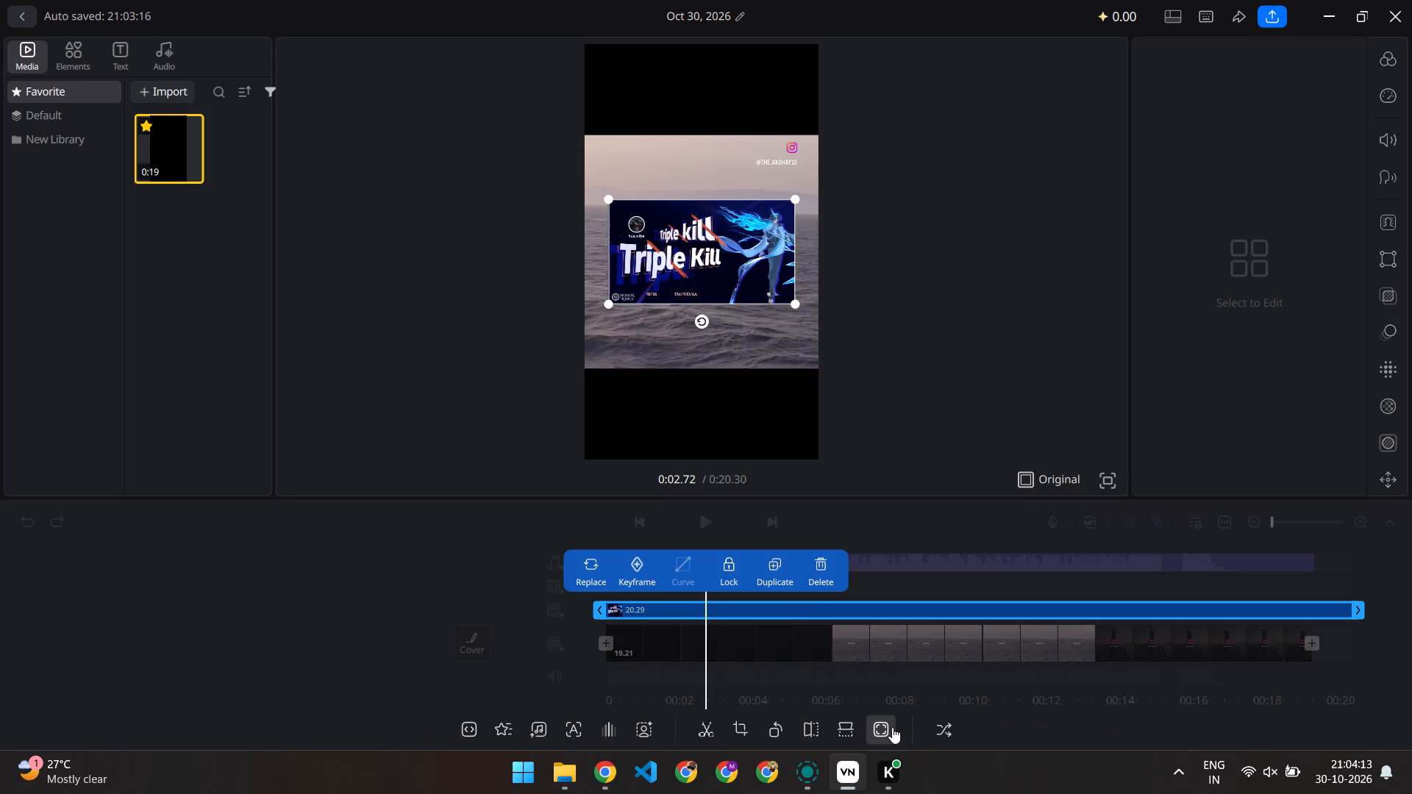
pyautogui.click(892, 727)
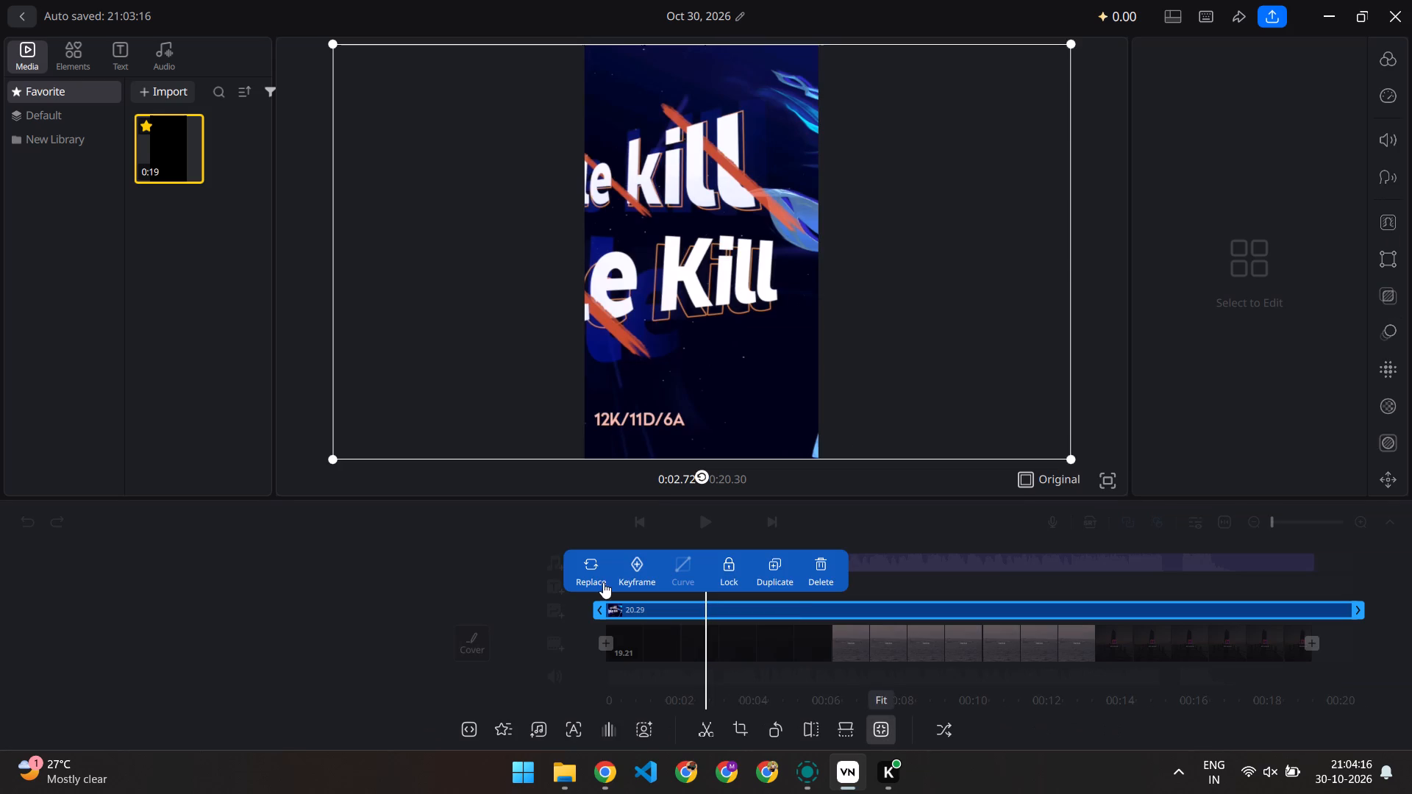
pyautogui.click(428, 558)
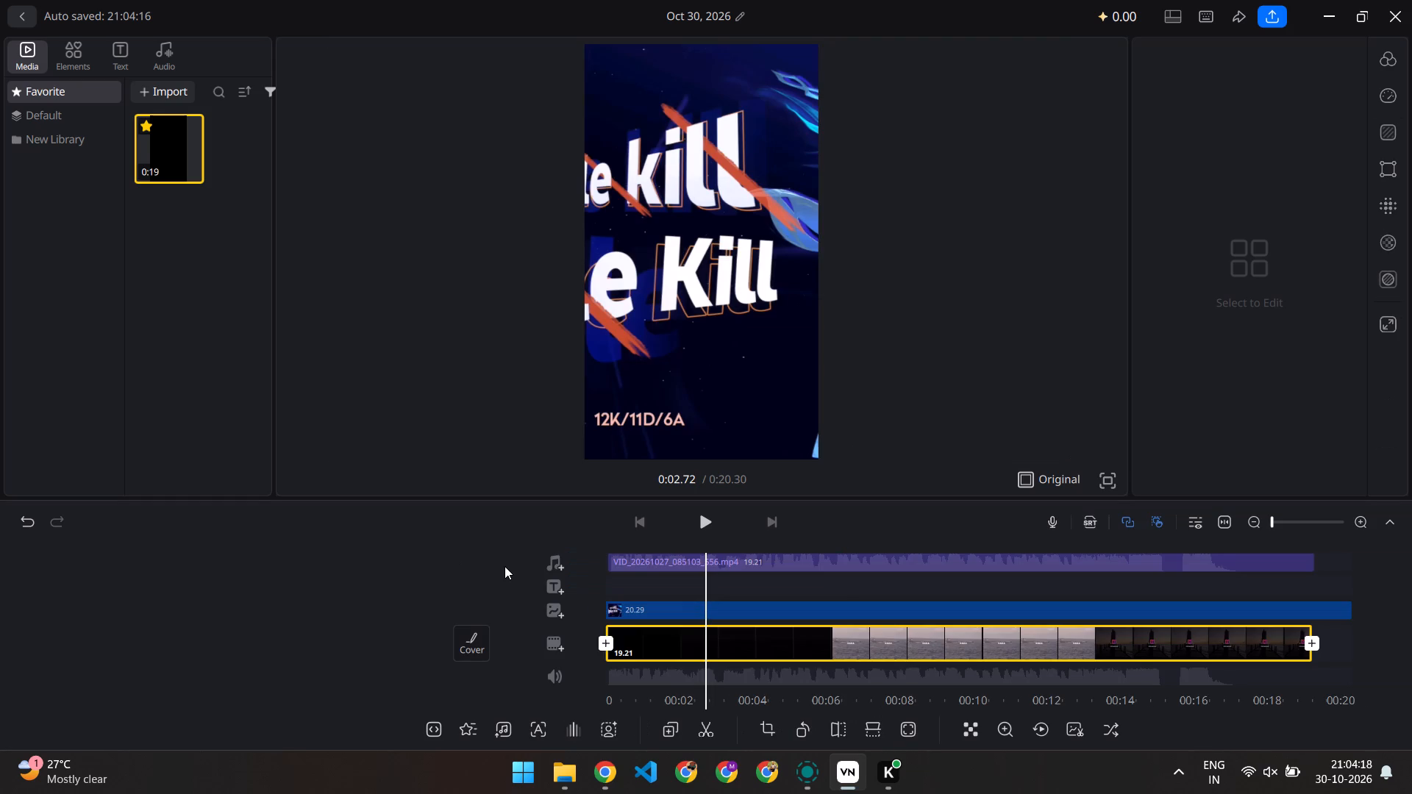
# Play the timeline from the start and replay its opening seconds to review the full-frame Triple Kill overlay.
pyautogui.hscroll(3, 504, 566)
pyautogui.hscroll(7, 691, 593)
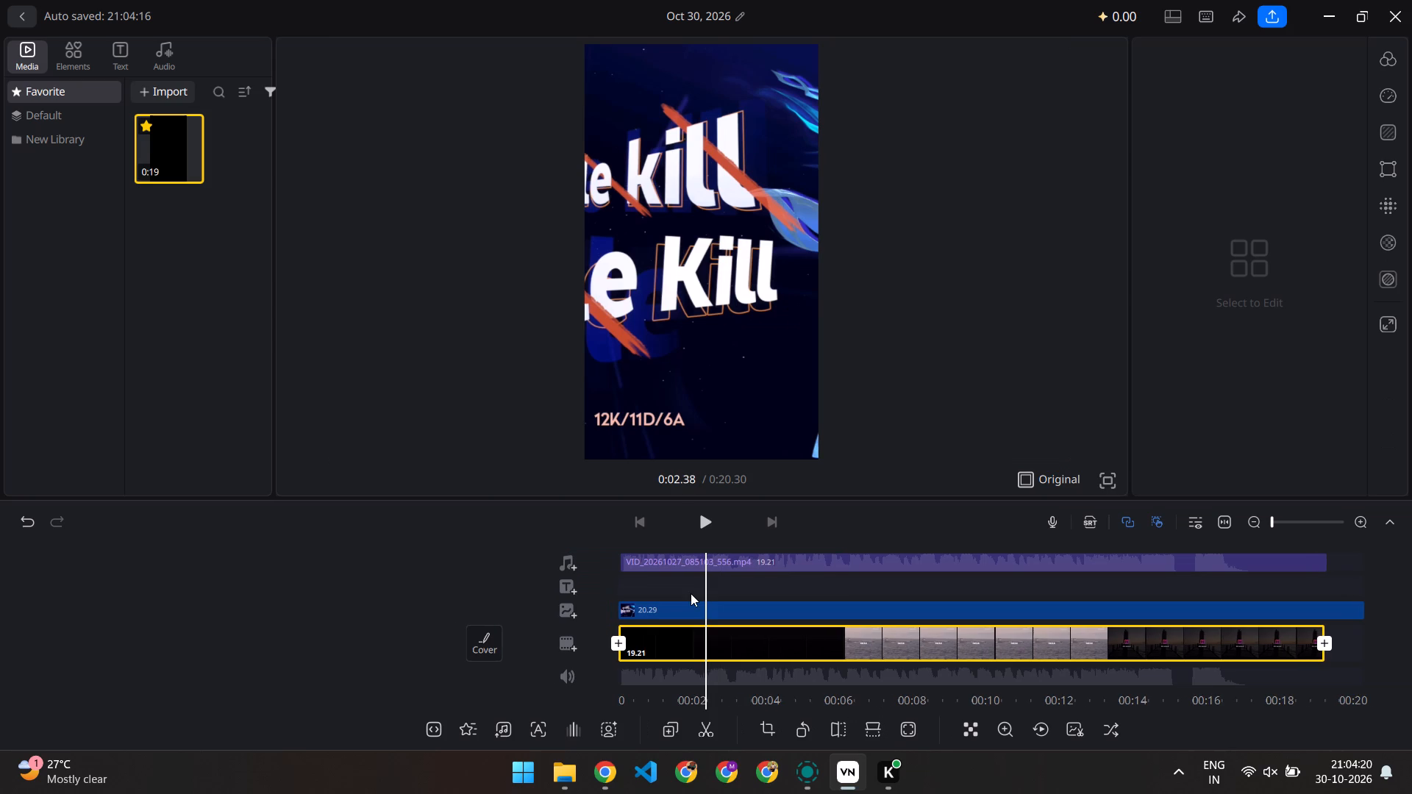
pyautogui.hscroll(12, 691, 593)
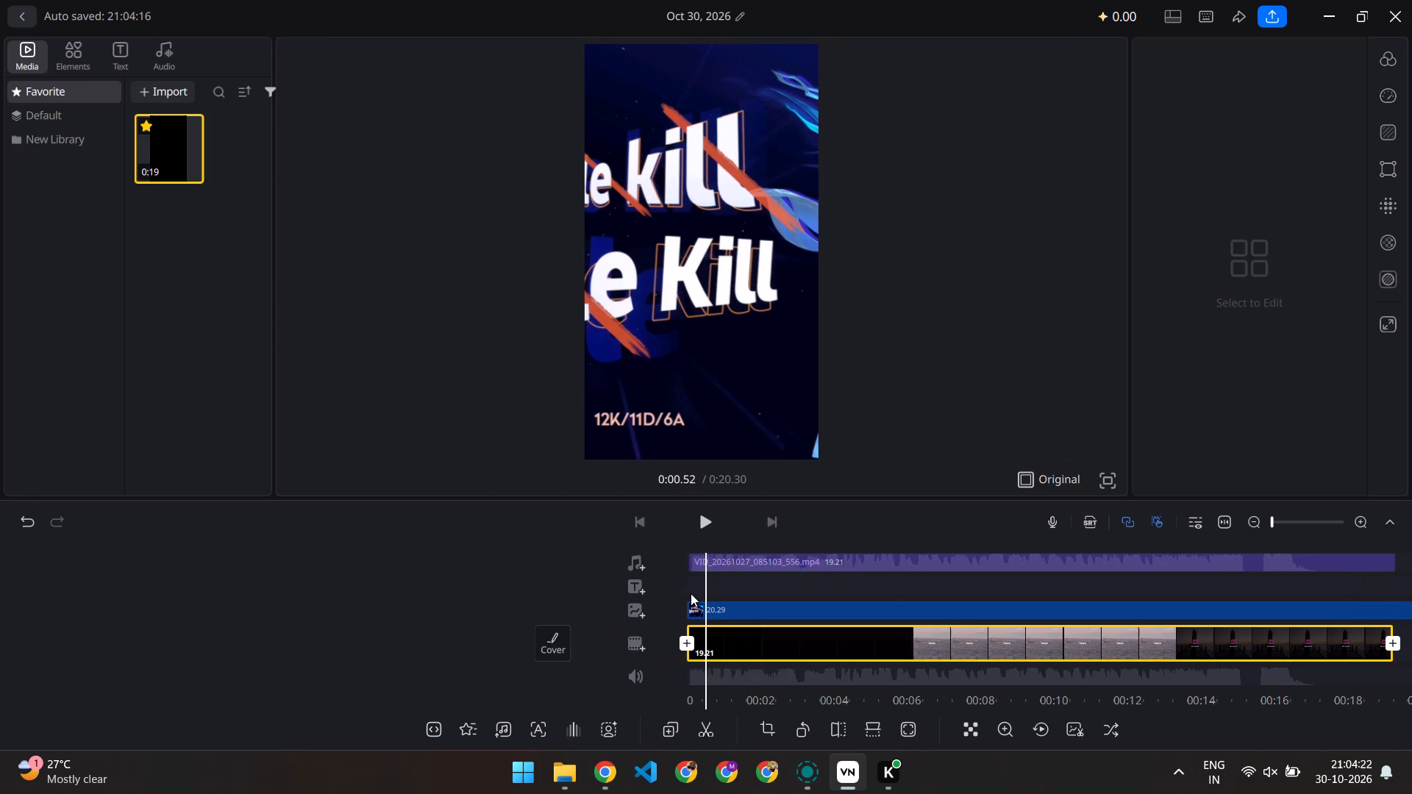
pyautogui.hscroll(5, 691, 593)
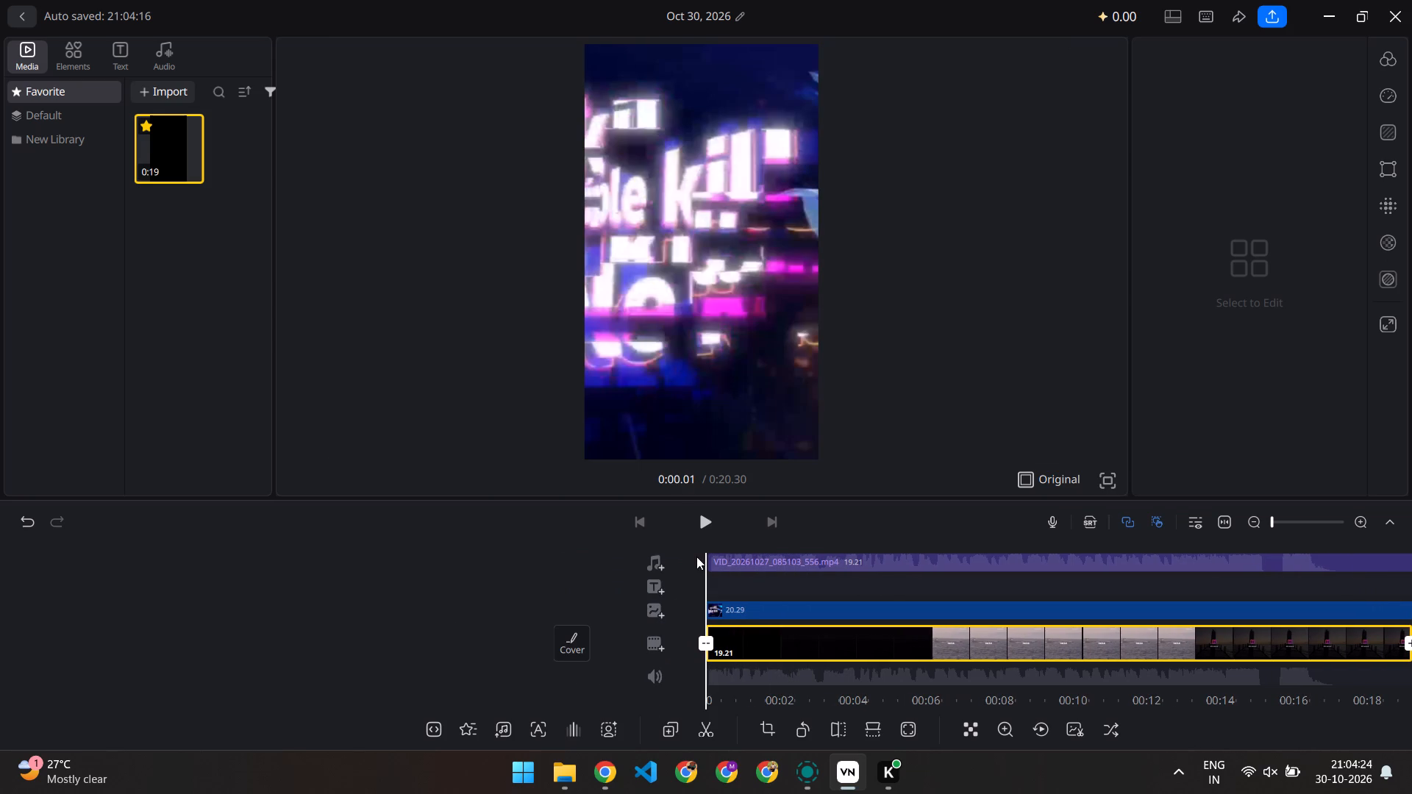
pyautogui.click(704, 523)
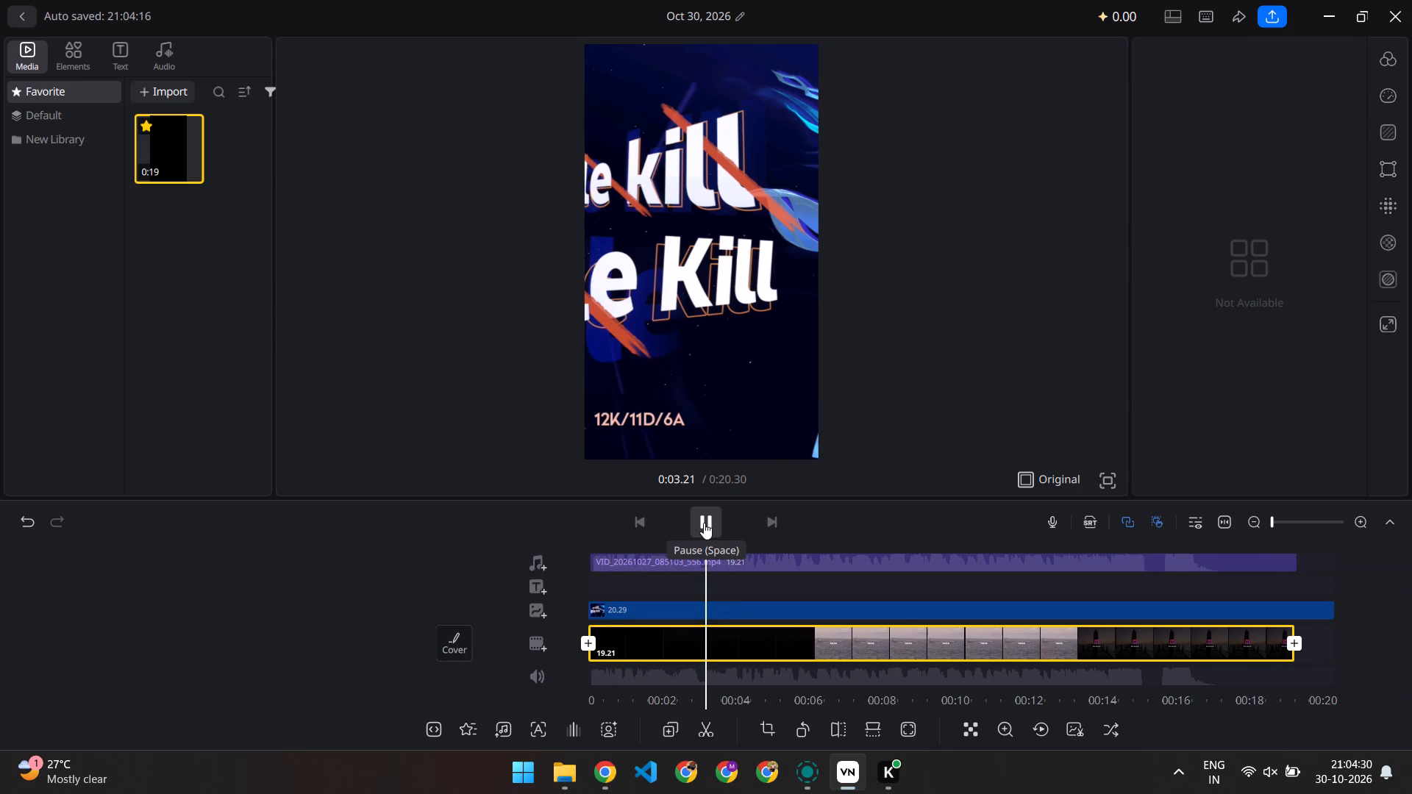
pyautogui.click(704, 523)
pyautogui.hscroll(1, 713, 579)
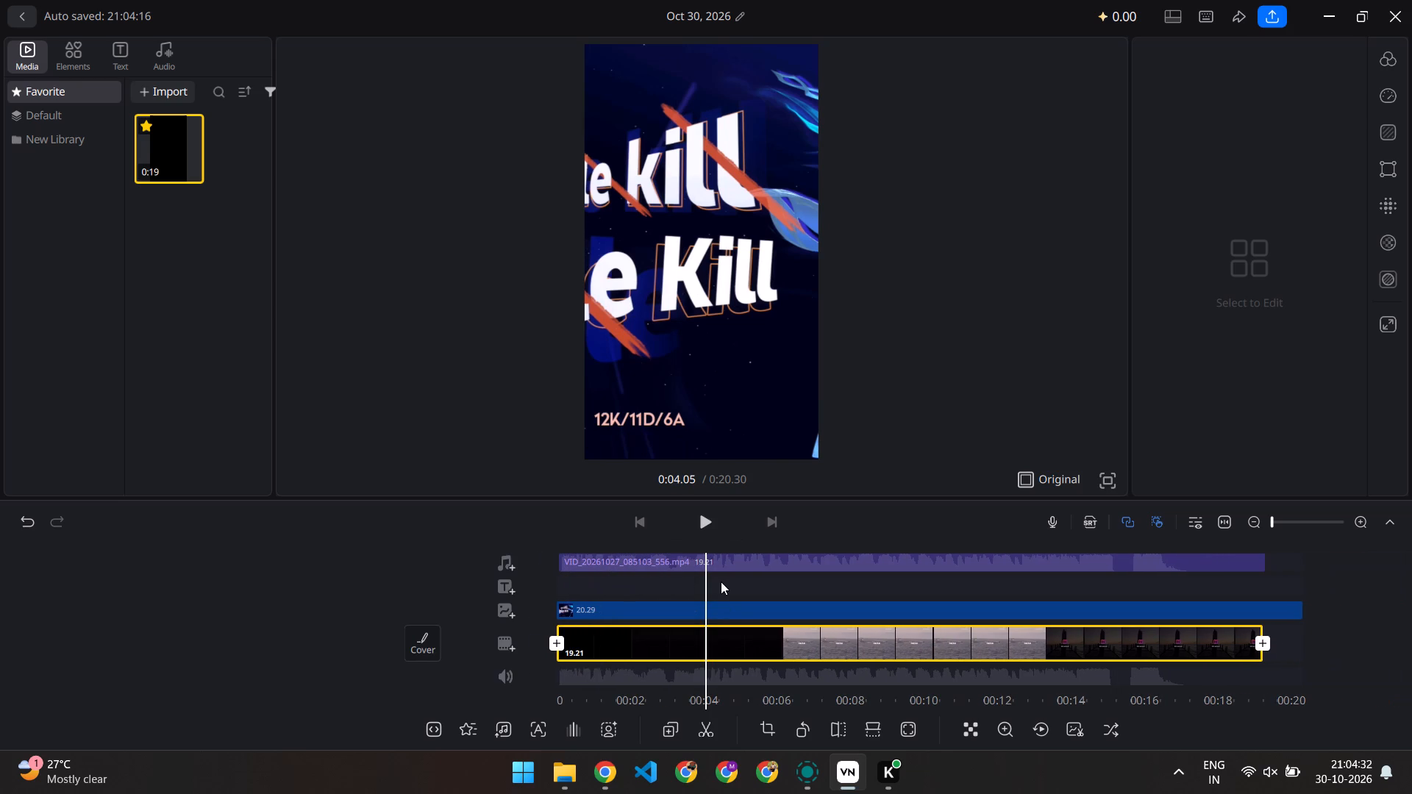
pyautogui.hscroll(7, 721, 582)
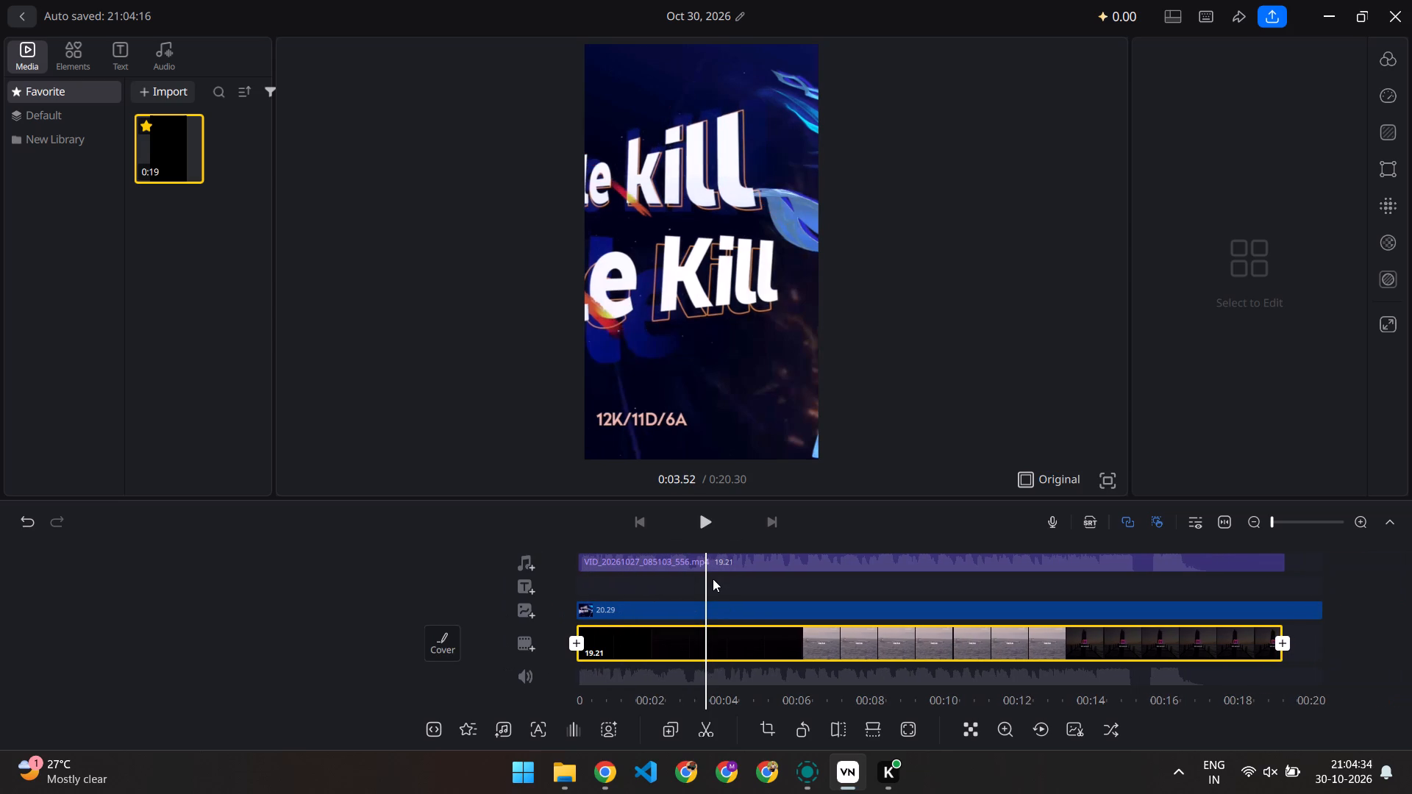
pyautogui.hscroll(9, 713, 579)
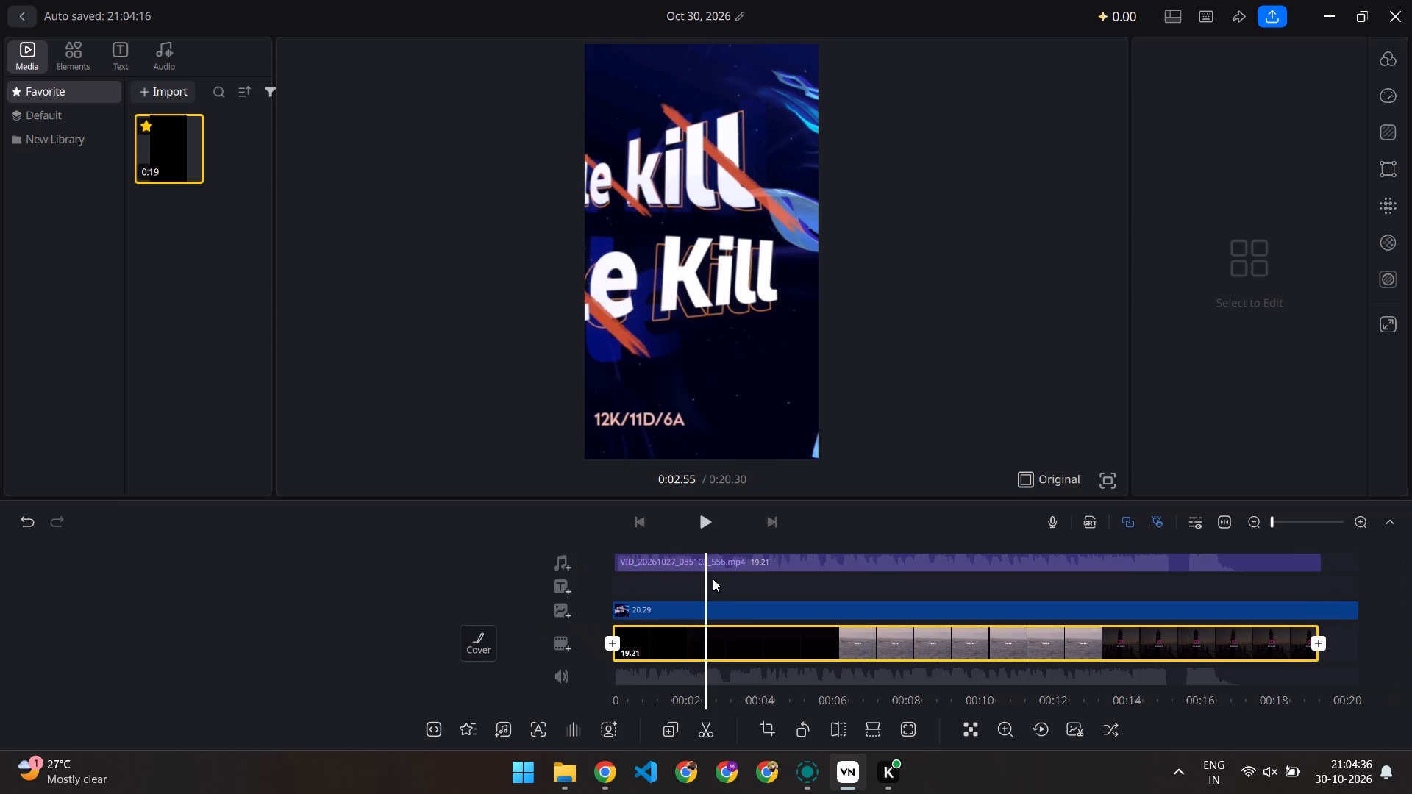
pyautogui.hscroll(-3, 713, 579)
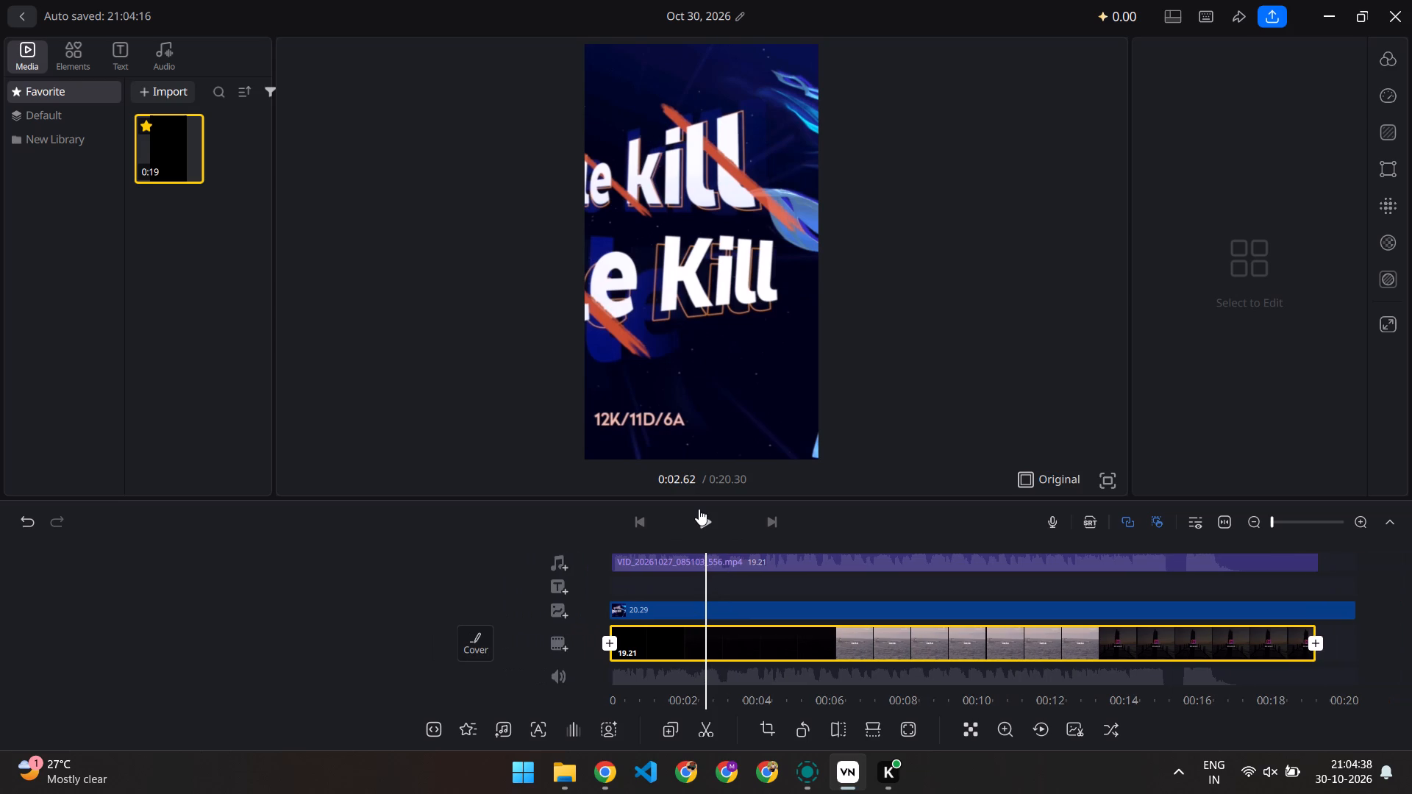
pyautogui.click(708, 523)
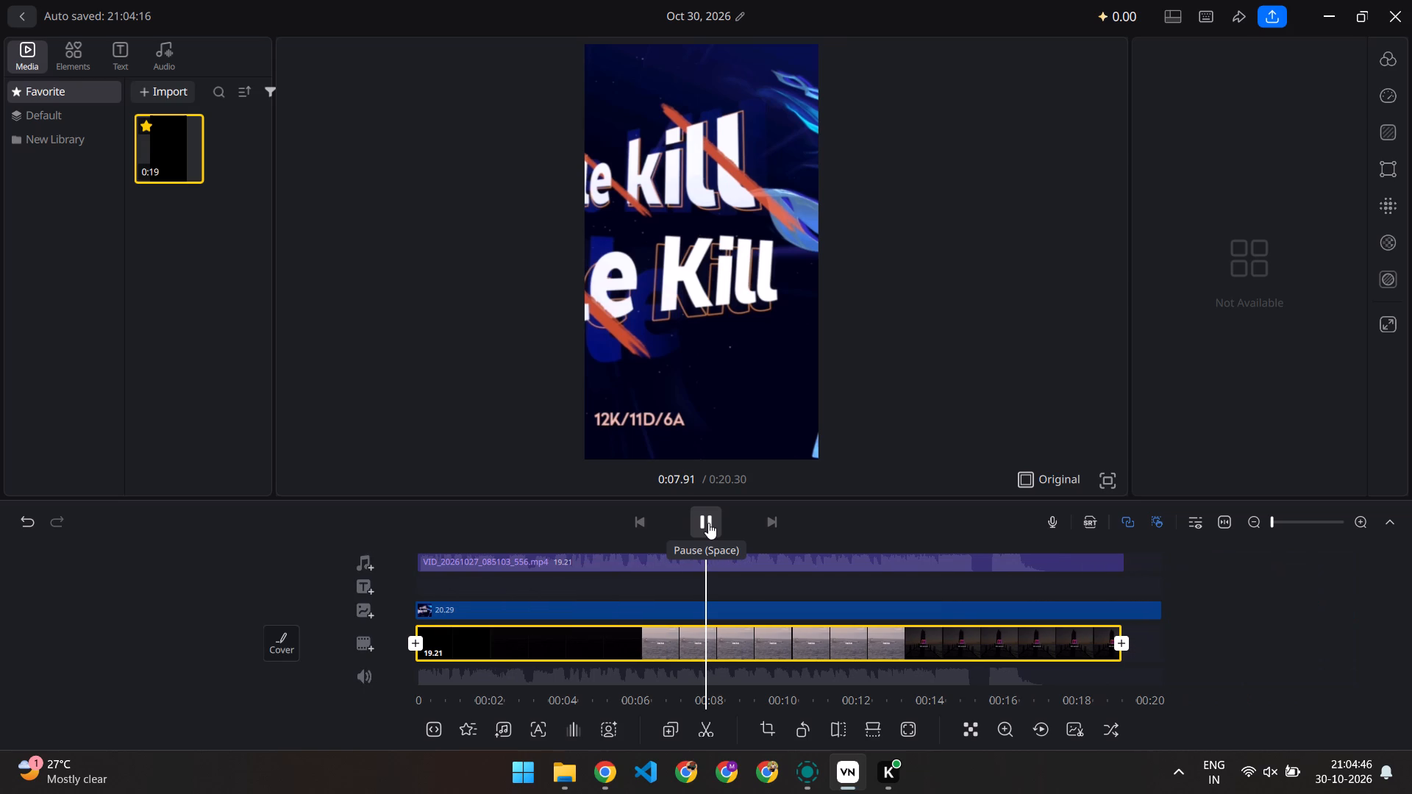
pyautogui.click(708, 523)
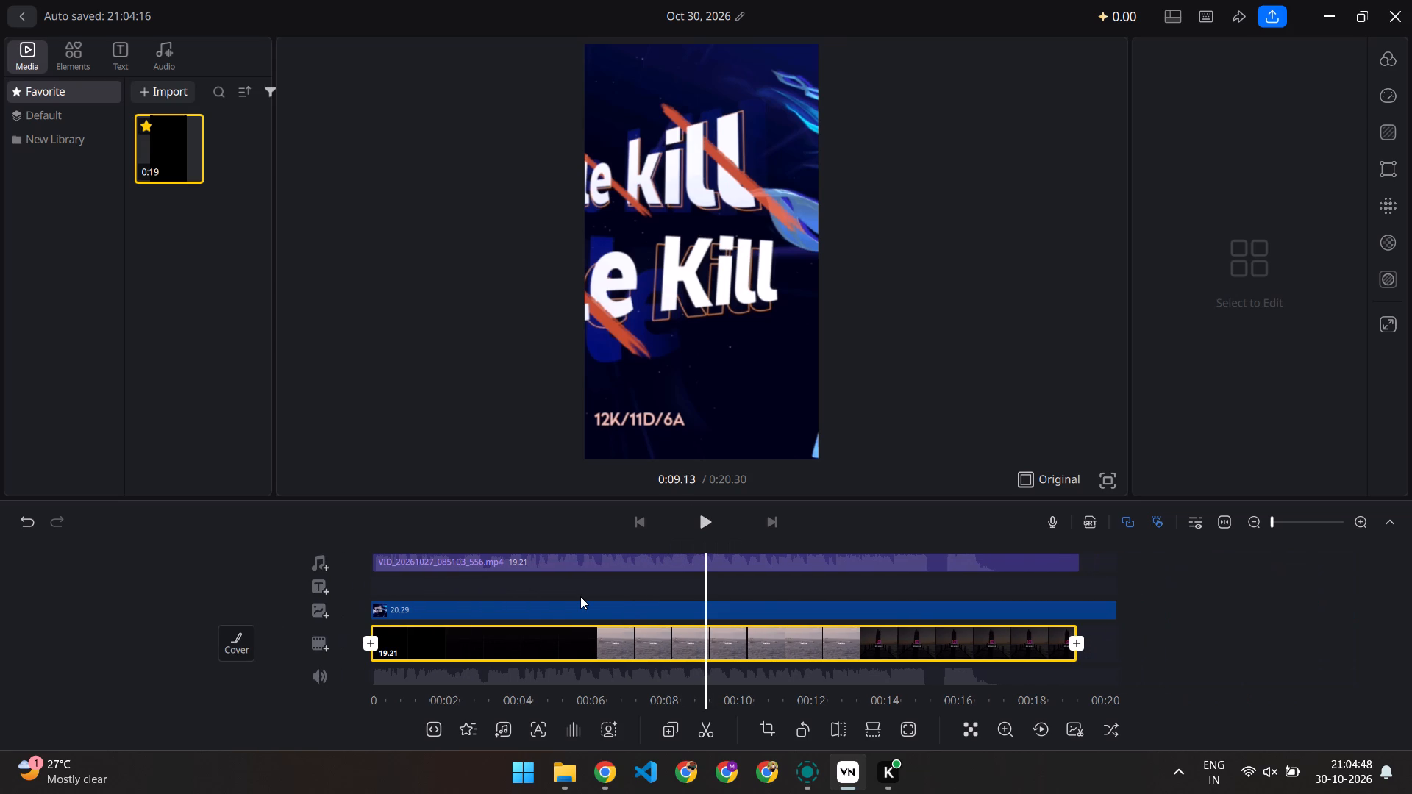
# Return to the start of the timeline and play the opening five seconds to check the Triple Kill overlay against the audio.
pyautogui.click(465, 612)
pyautogui.click(410, 592)
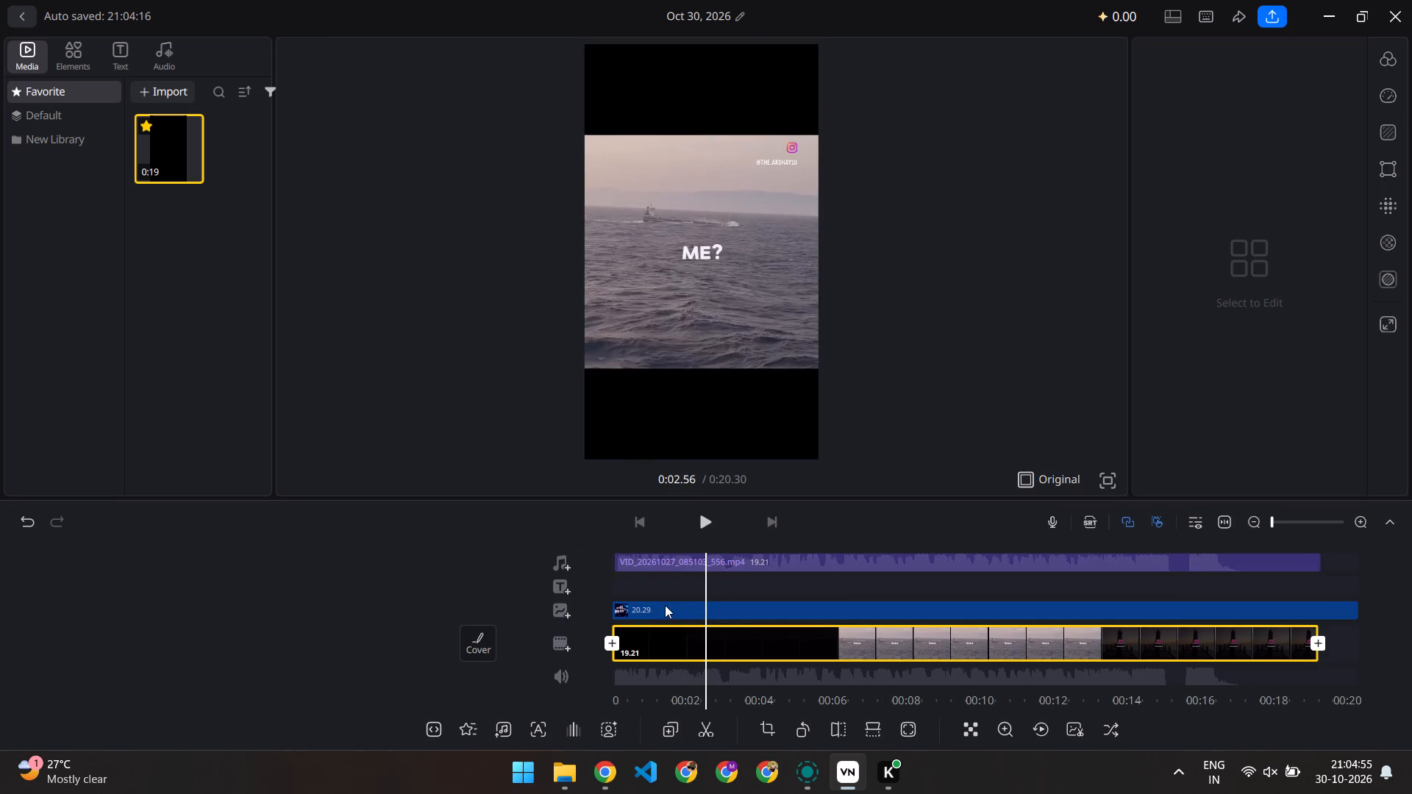
pyautogui.hscroll(4, 470, 571)
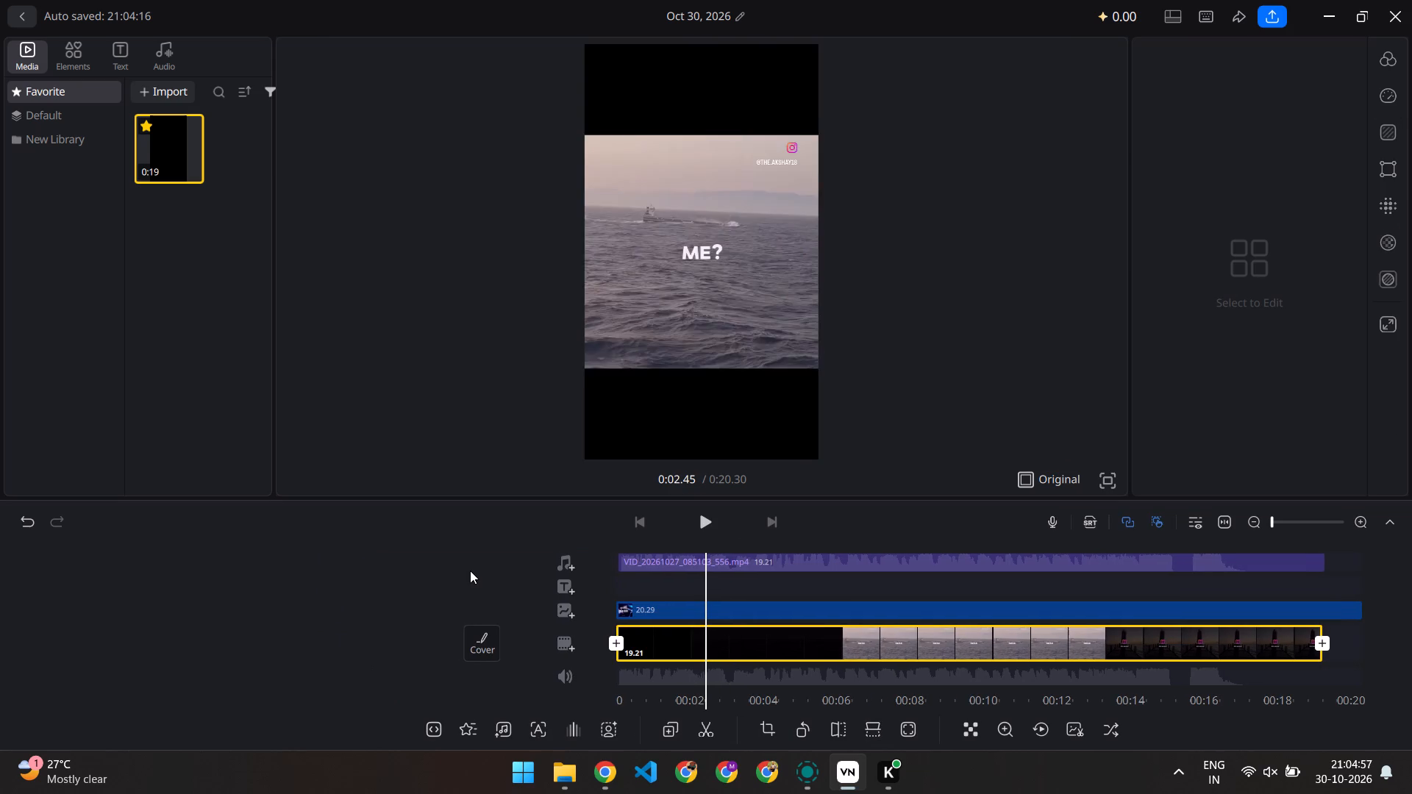
pyautogui.hscroll(2, 470, 571)
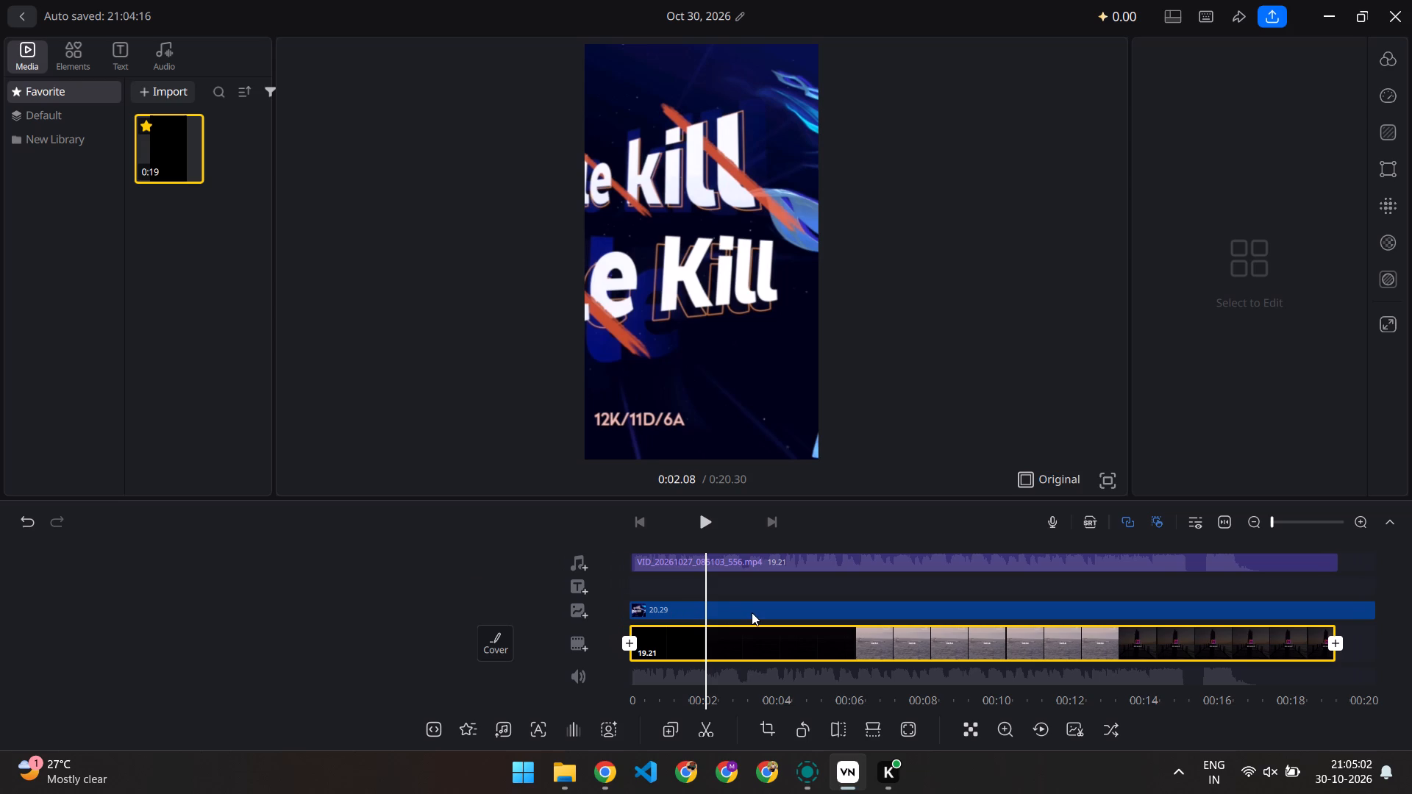
pyautogui.hscroll(20, 672, 583)
pyautogui.hscroll(2, 672, 583)
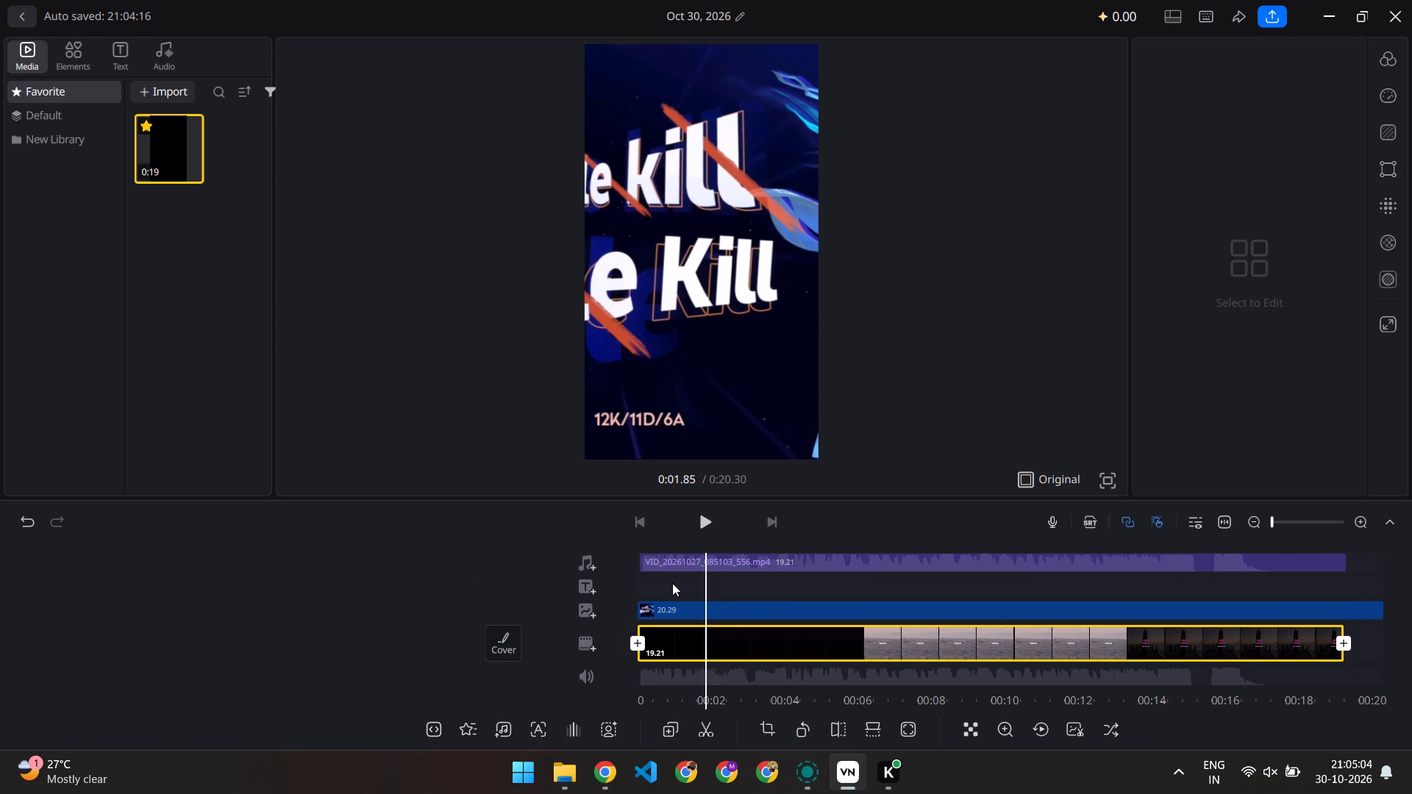
pyautogui.hscroll(17, 672, 583)
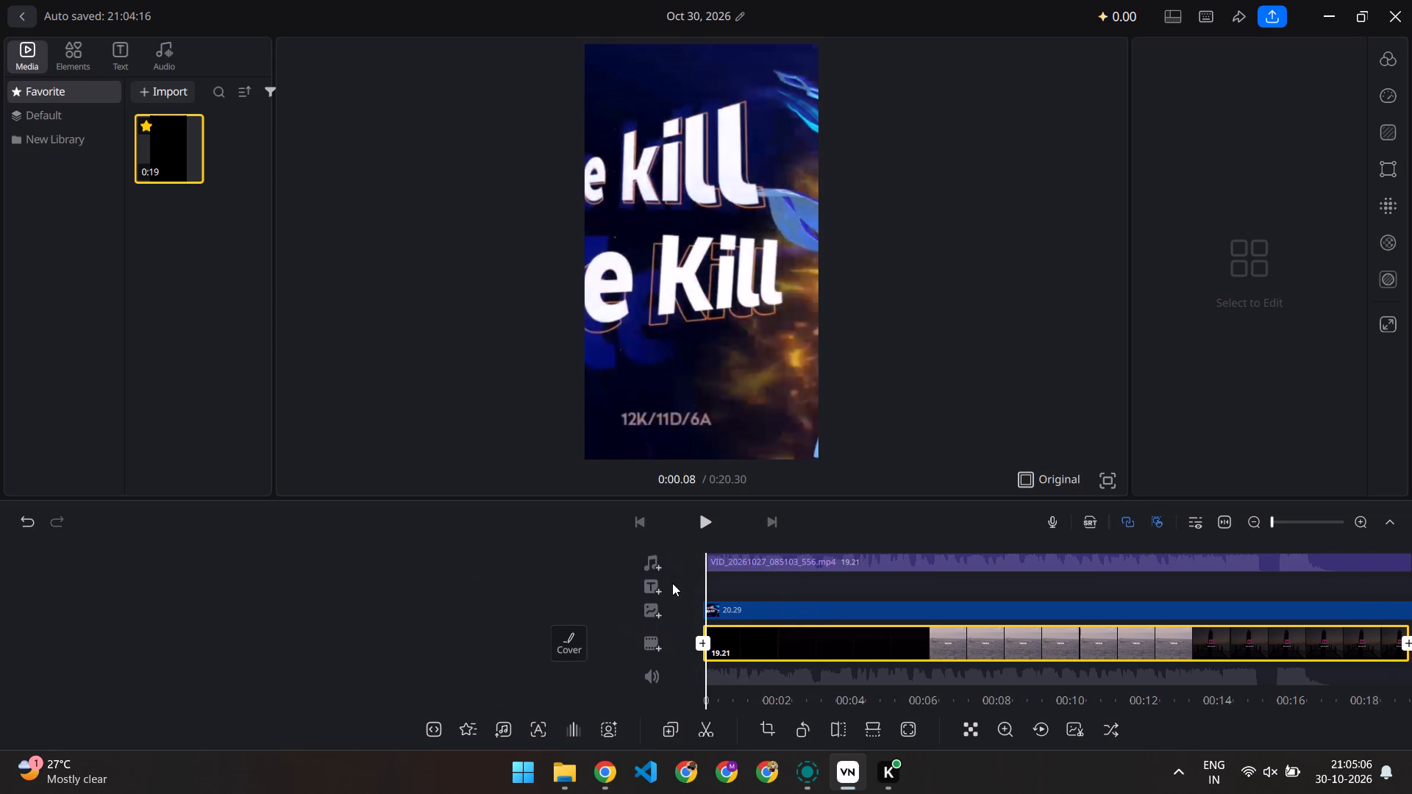
pyautogui.click(697, 526)
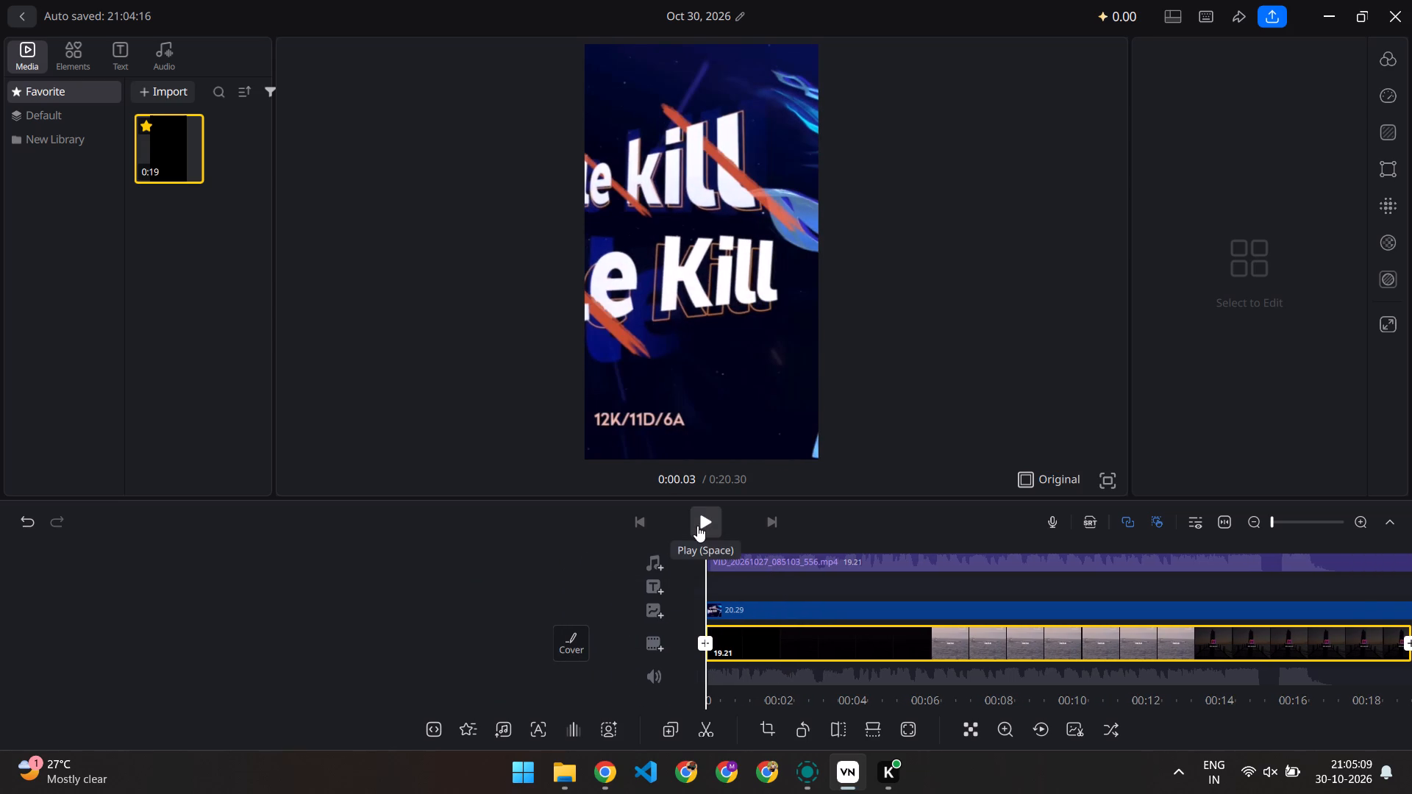
pyautogui.click(697, 526)
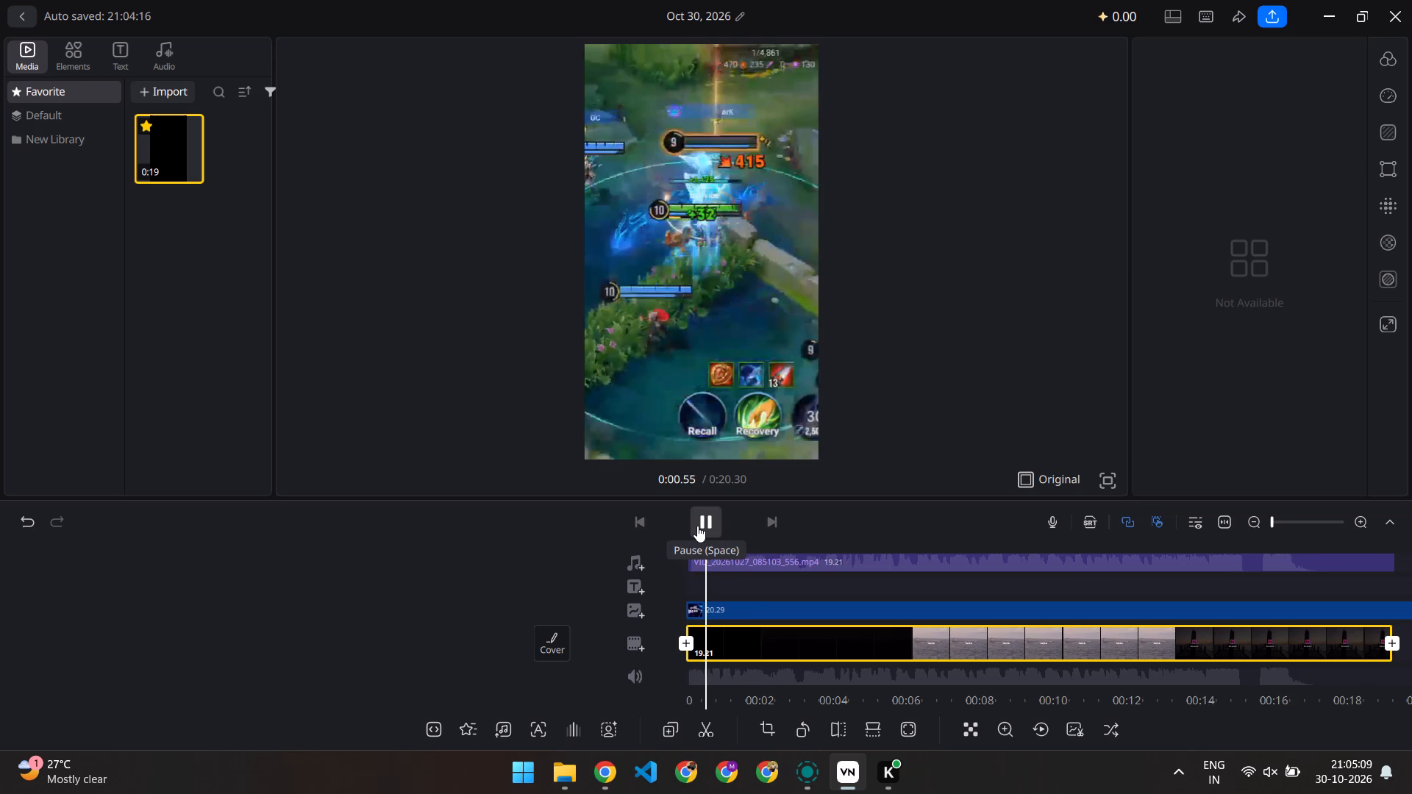
pyautogui.click(708, 528)
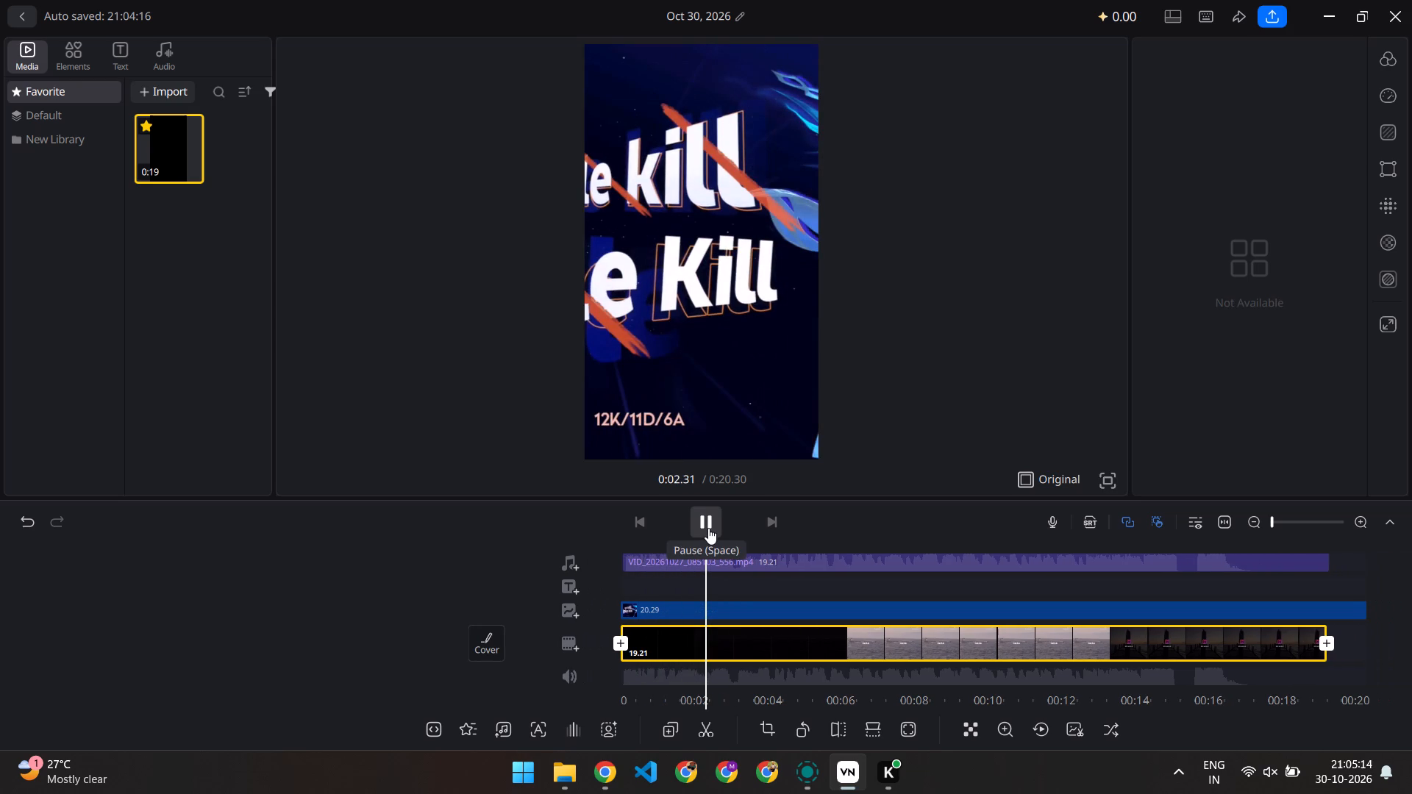
pyautogui.click(708, 528)
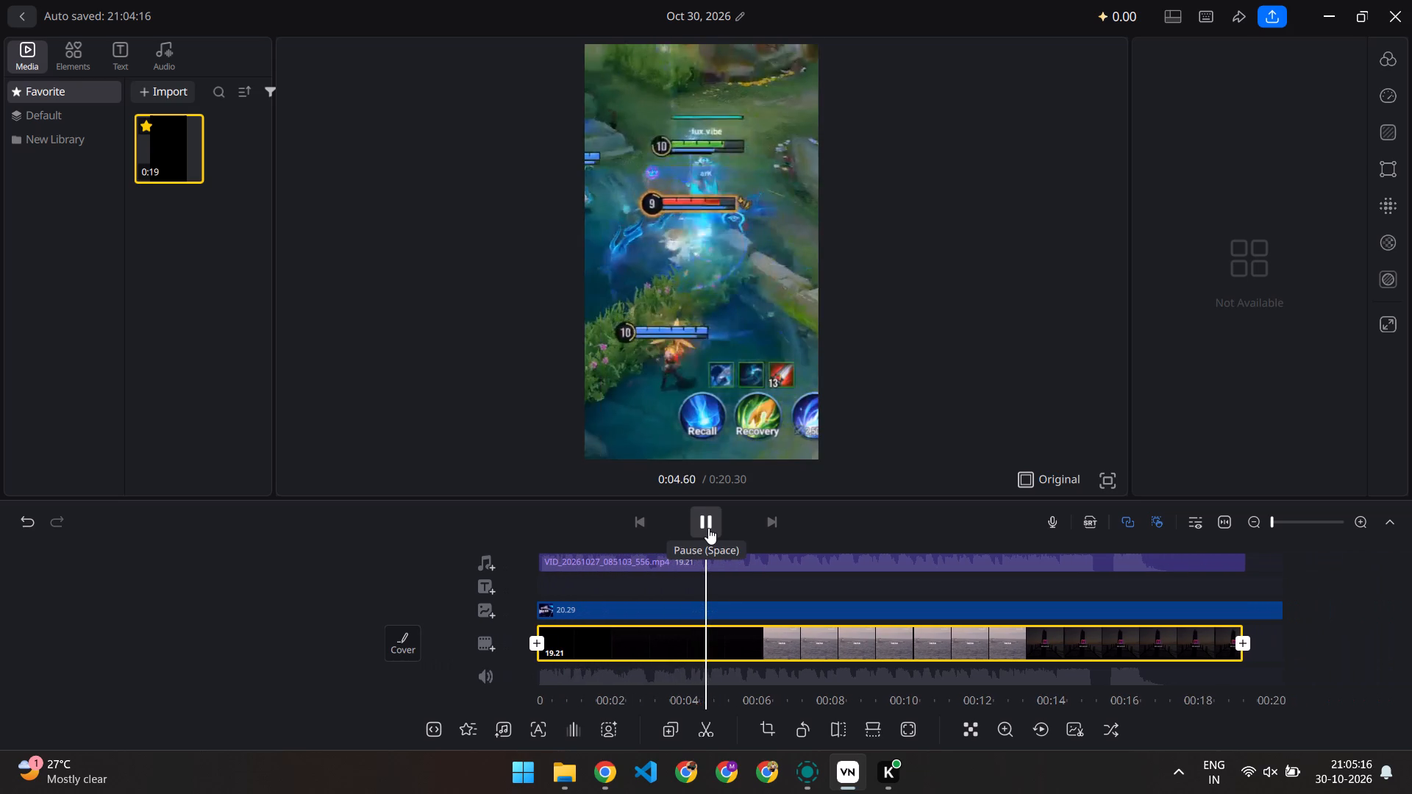
# Split the VID_20261027_085103_556.mp4 audio clip at 0:04.13 on the timeline.
pyautogui.click(668, 564)
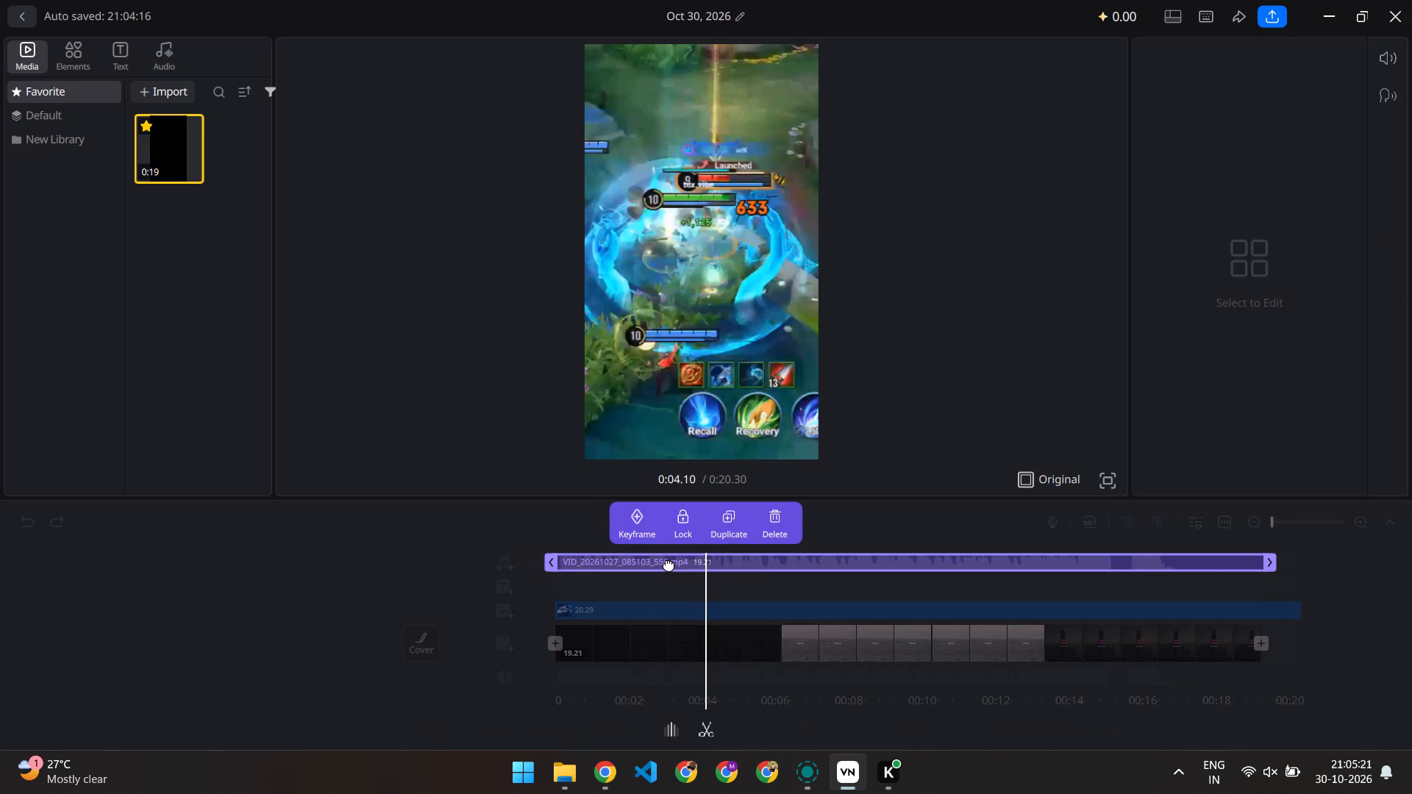
pyautogui.click(647, 582)
pyautogui.click(668, 561)
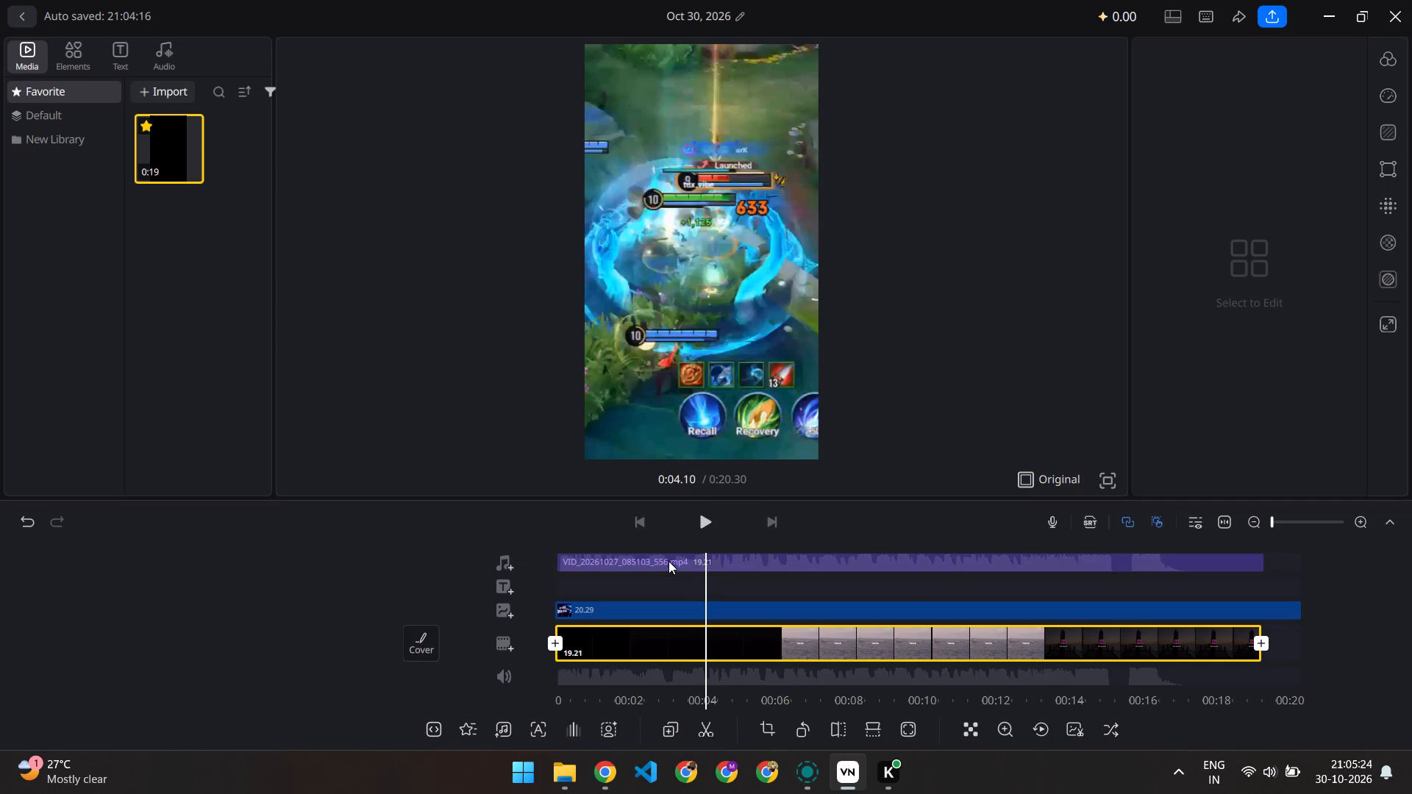
pyautogui.press('Left')
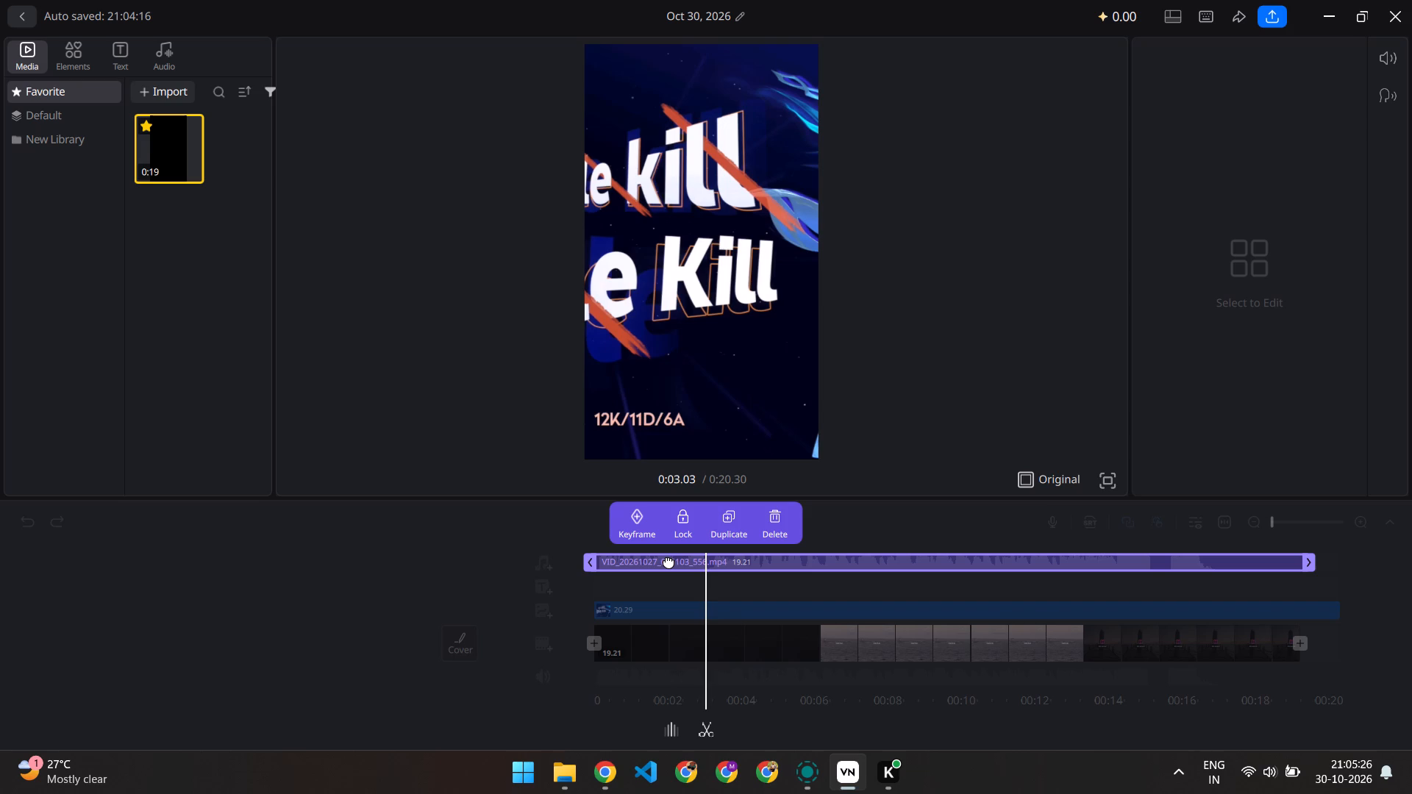
pyautogui.press('Right')
pyautogui.press('Right')
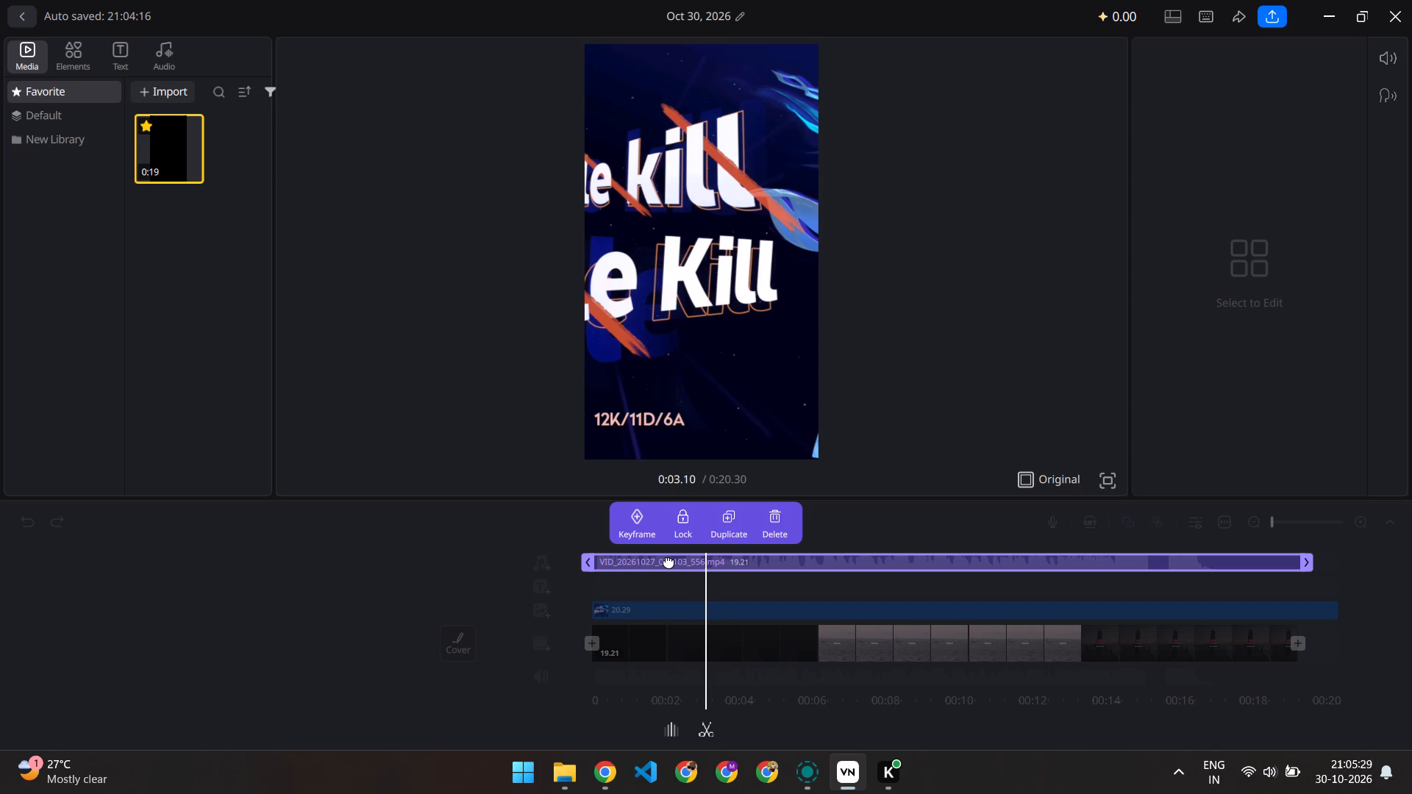
pyautogui.press('Right')
pyautogui.press('Right')
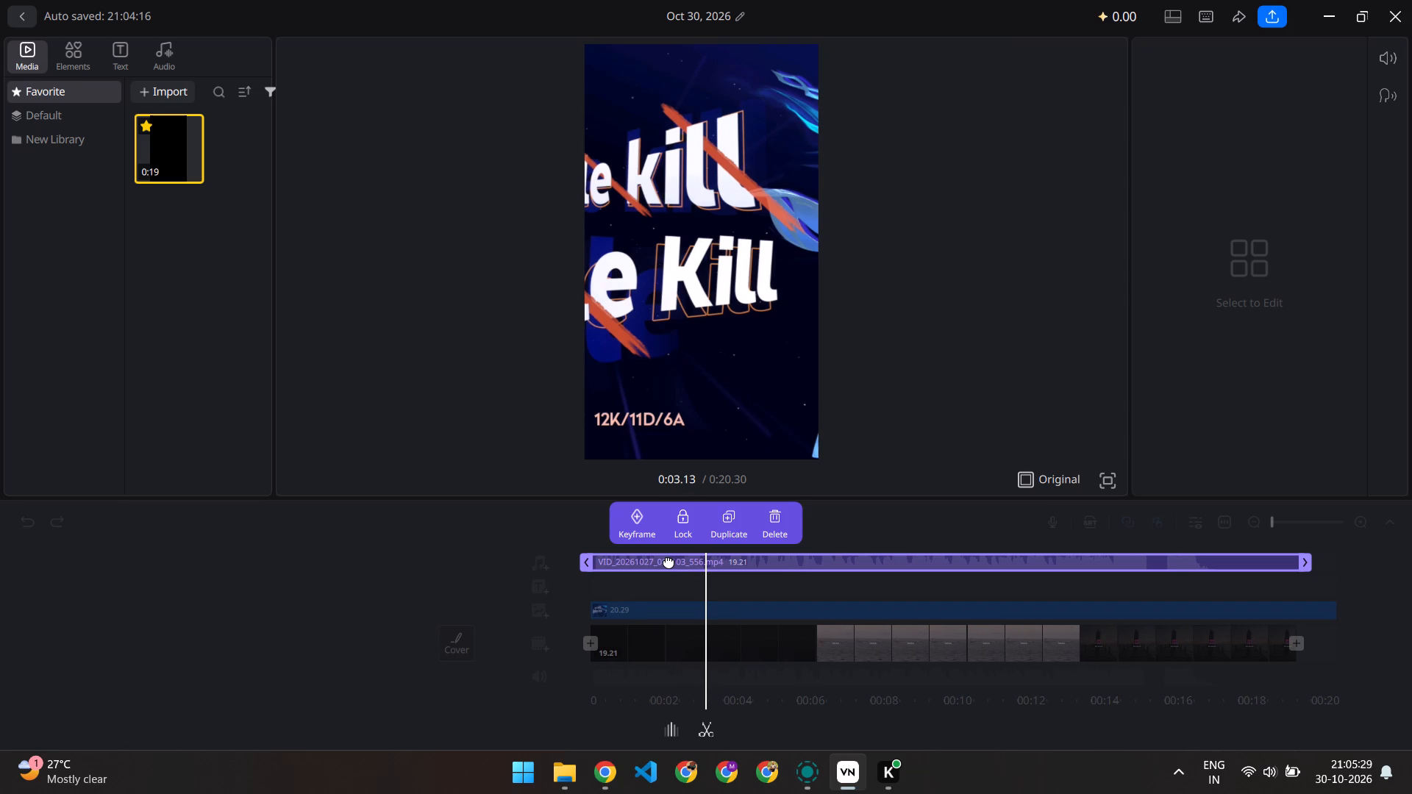
pyautogui.press('Right')
pyautogui.press('Right')
pyautogui.press('Right')
pyautogui.press('Right')
pyautogui.press('Right')
pyautogui.press('Right')
pyautogui.press('Right')
pyautogui.press('Right')
pyautogui.press('Right')
pyautogui.press('Right')
pyautogui.press('Right')
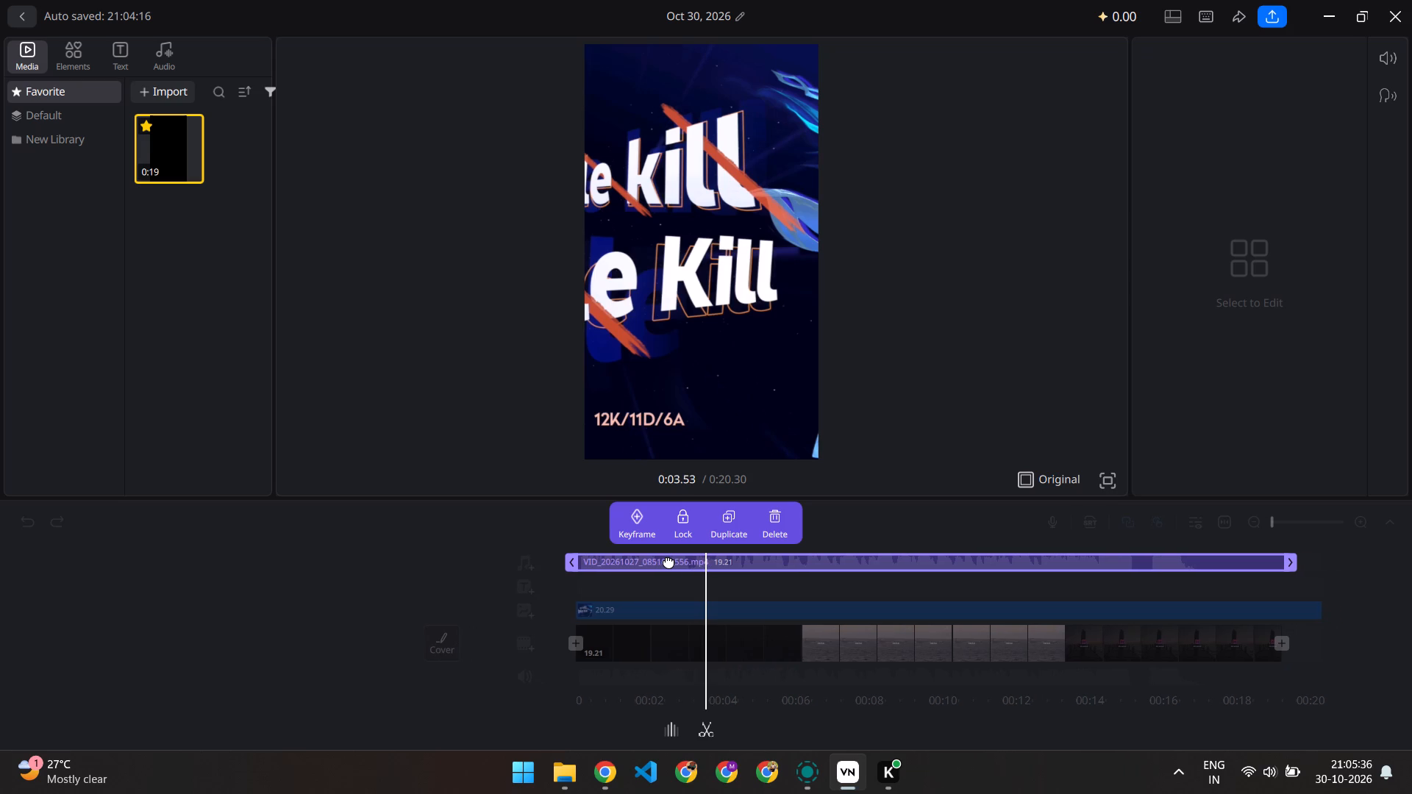
pyautogui.press('Right')
pyautogui.press('Right')
pyautogui.press('Right')
pyautogui.press('Right')
pyautogui.press('Right')
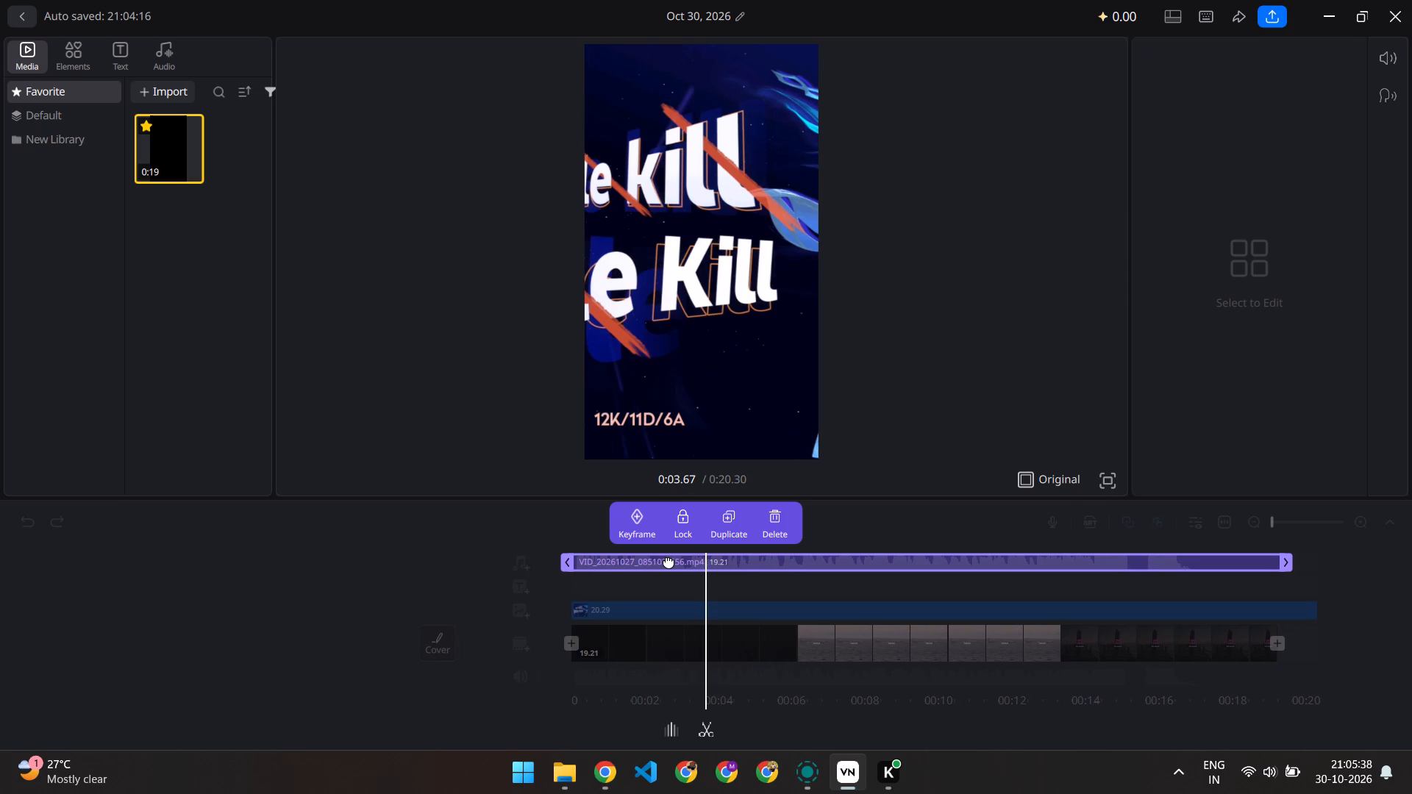
pyautogui.press('Right')
pyautogui.press('Right')
pyautogui.press('Right')
pyautogui.press('Right')
pyautogui.press('Right')
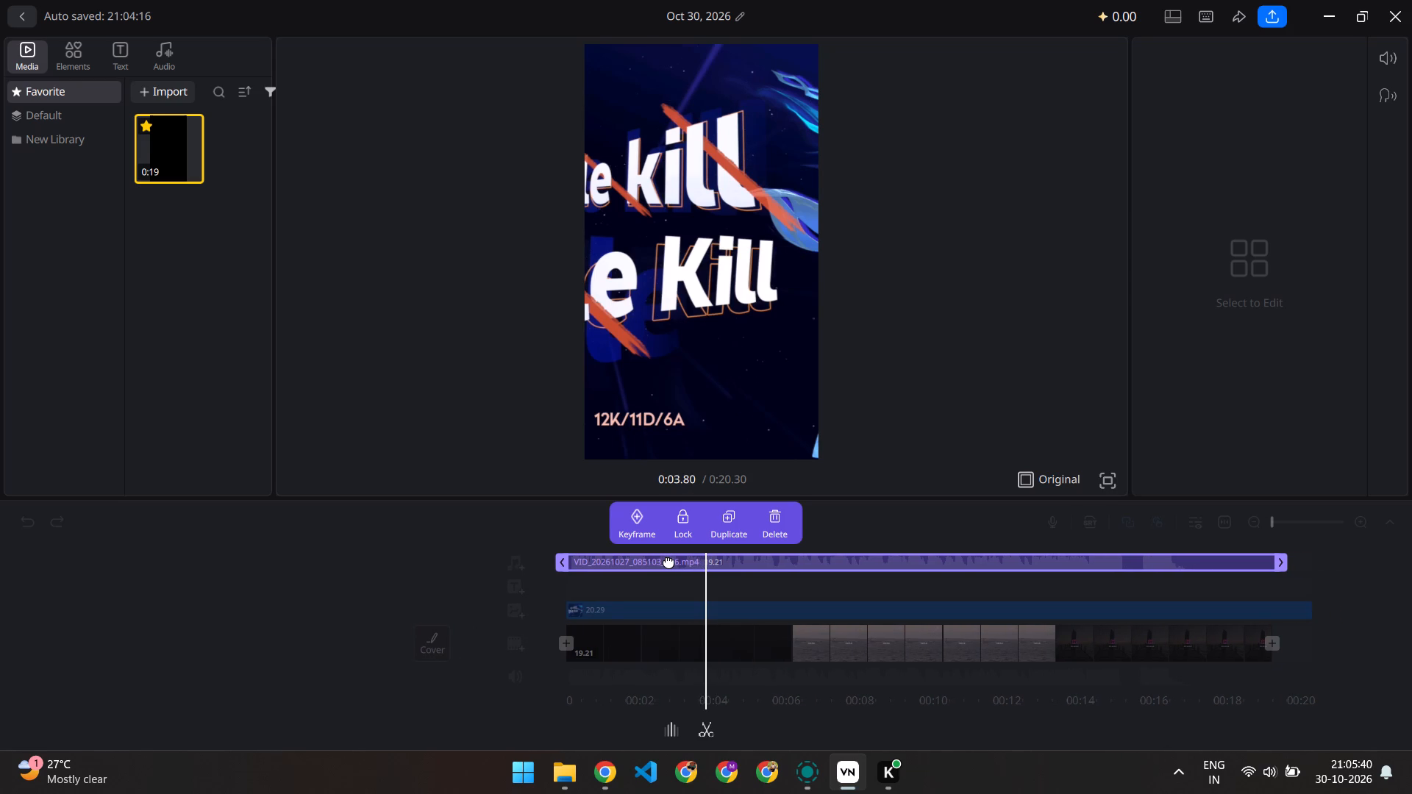
pyautogui.press('Right')
pyautogui.press('Right')
pyautogui.press('Right')
pyautogui.press('Right')
pyautogui.press('Right')
pyautogui.press('Right')
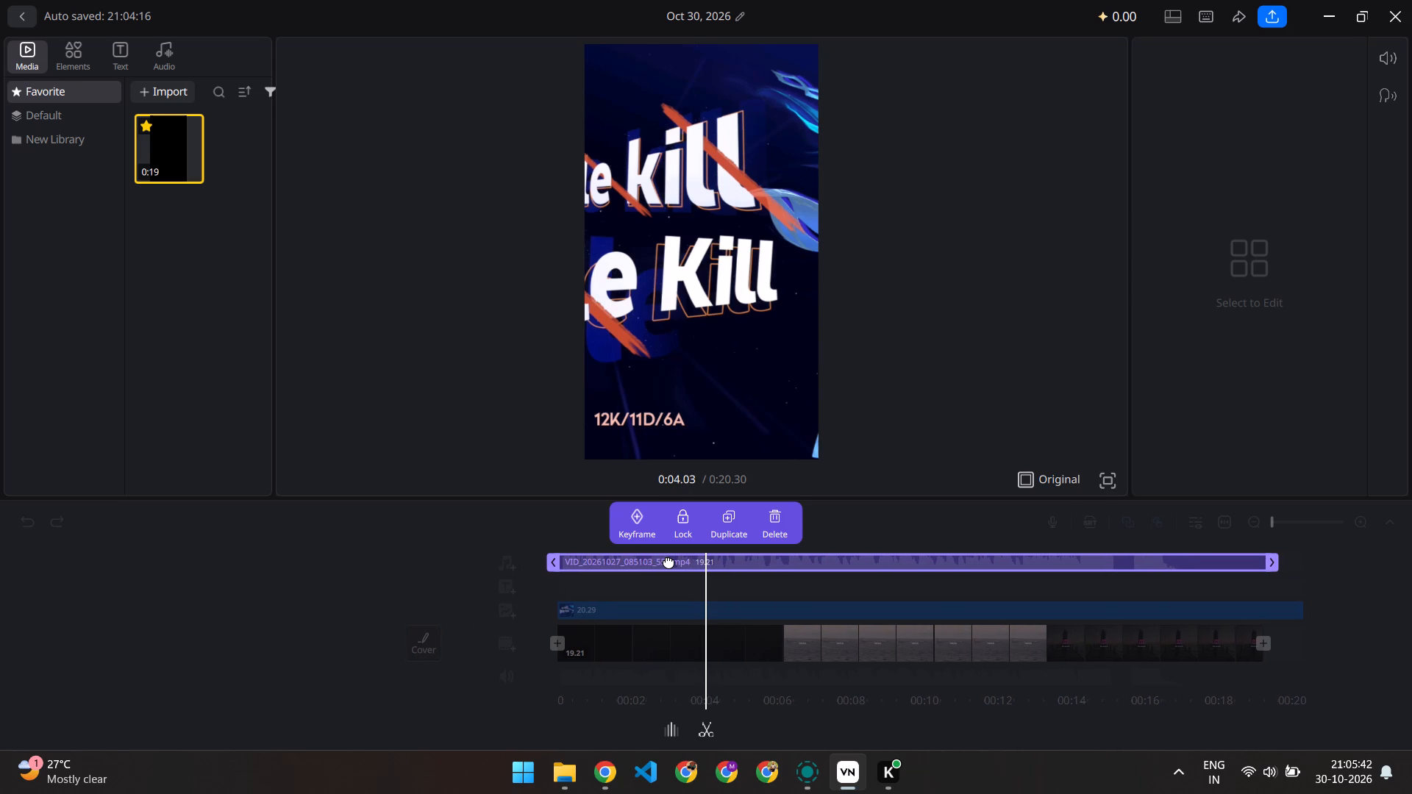
pyautogui.press('Right')
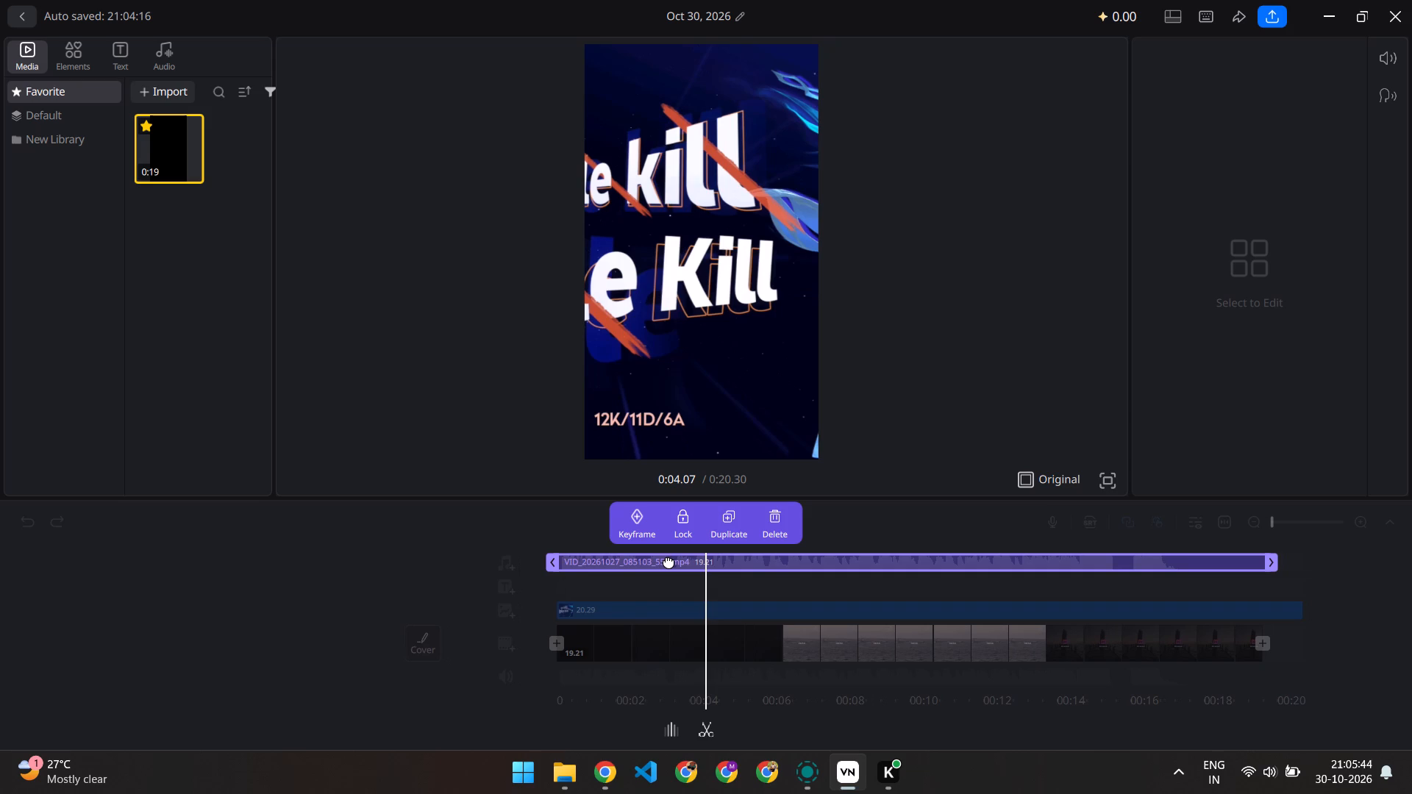
pyautogui.press('Right')
pyautogui.press('Right')
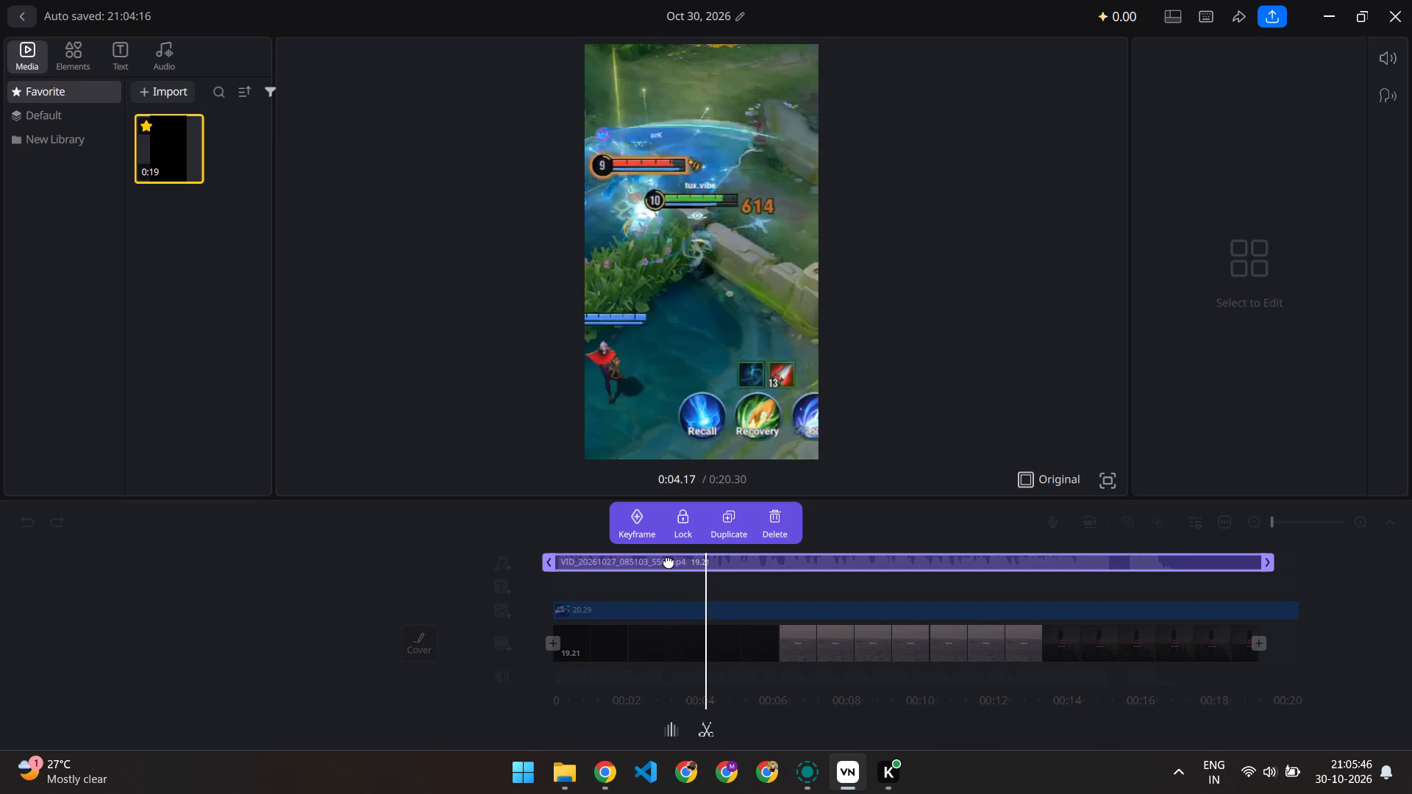
pyautogui.press('Left')
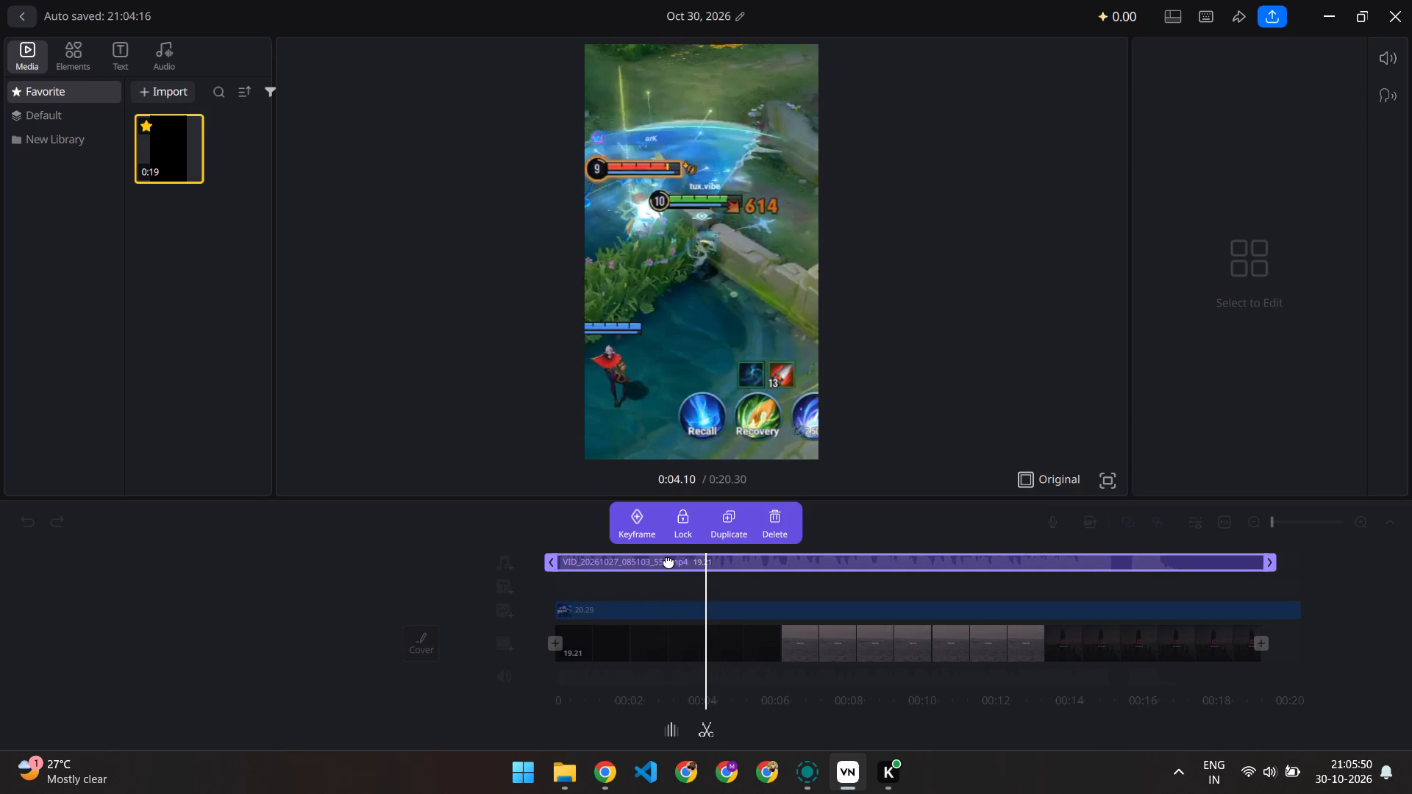
pyautogui.press('Left')
pyautogui.press('Right')
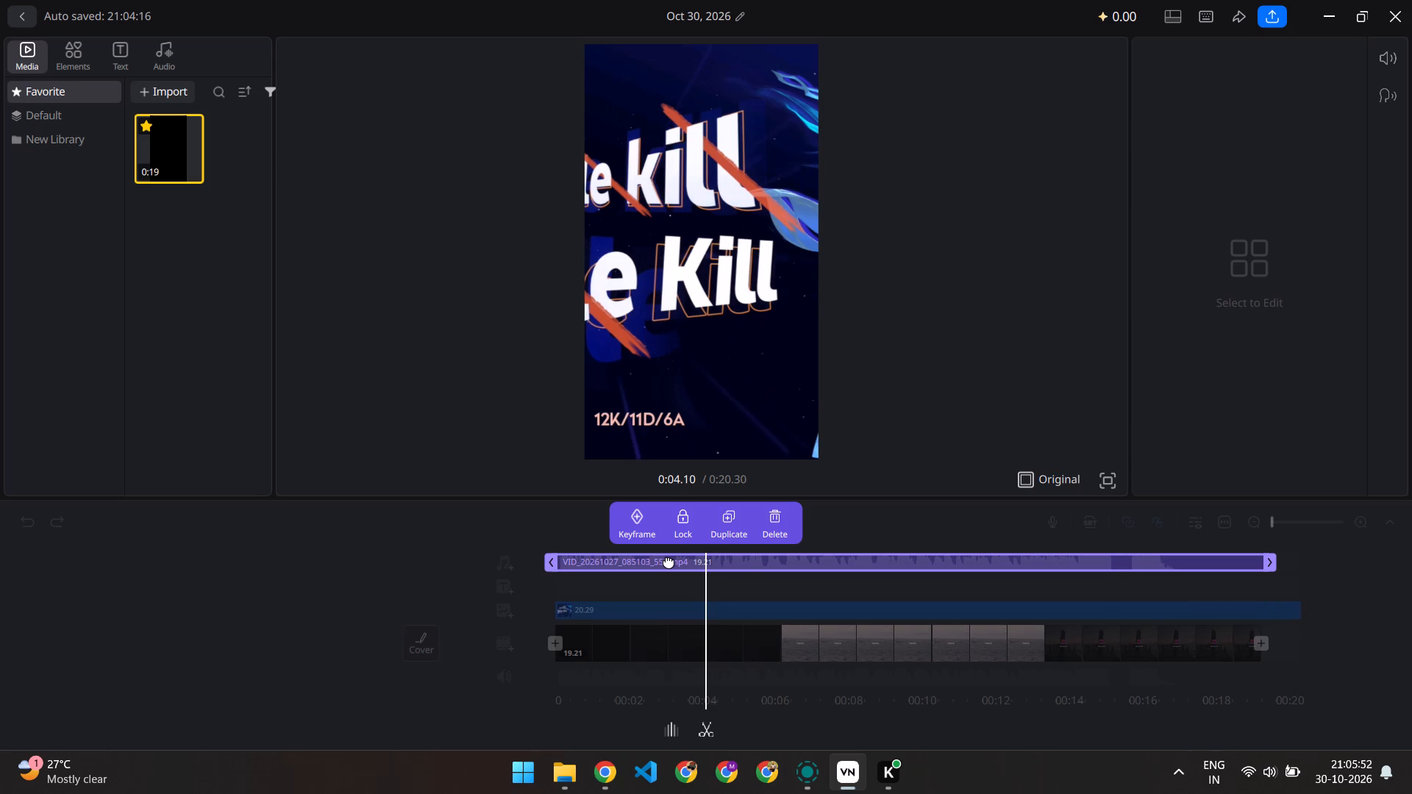
pyautogui.press('Right')
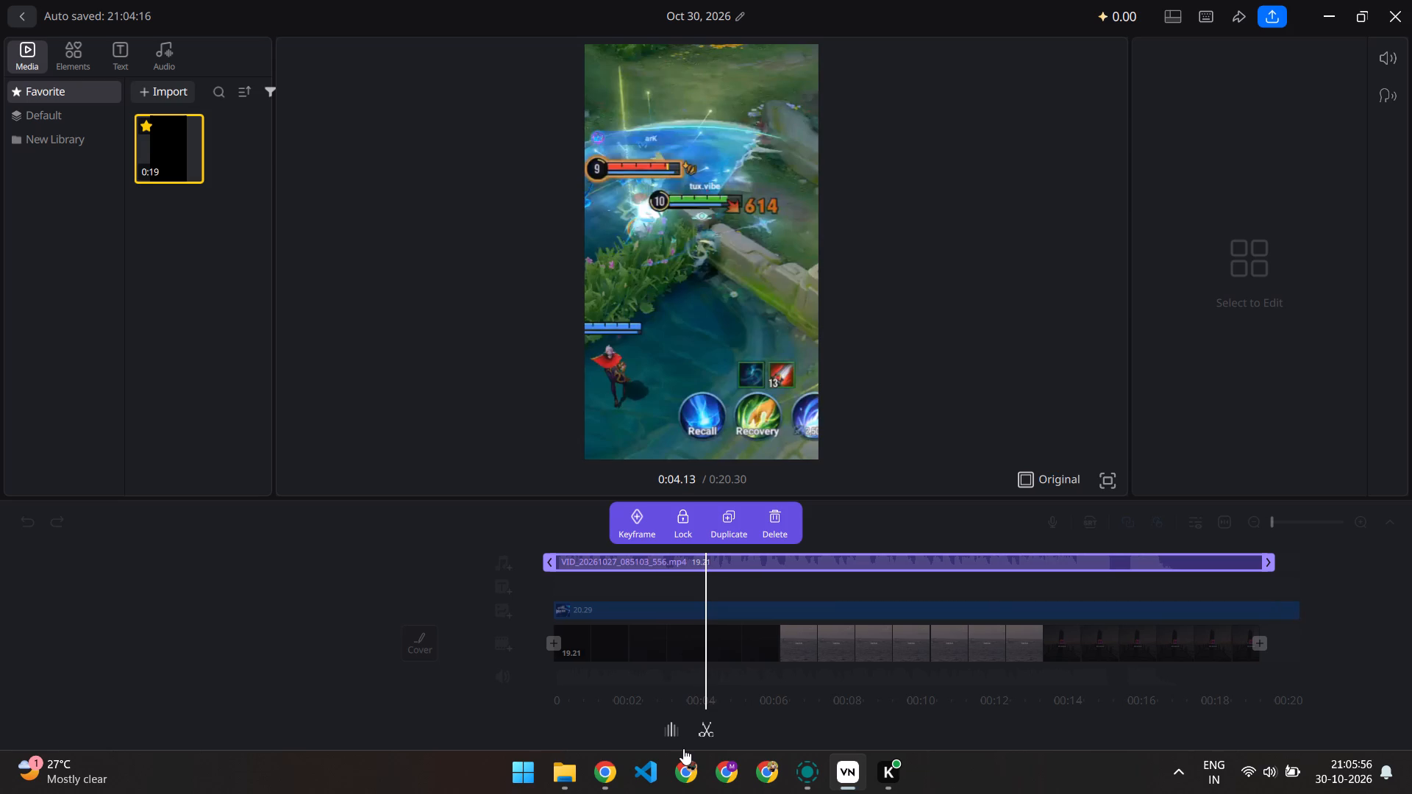
pyautogui.click(702, 732)
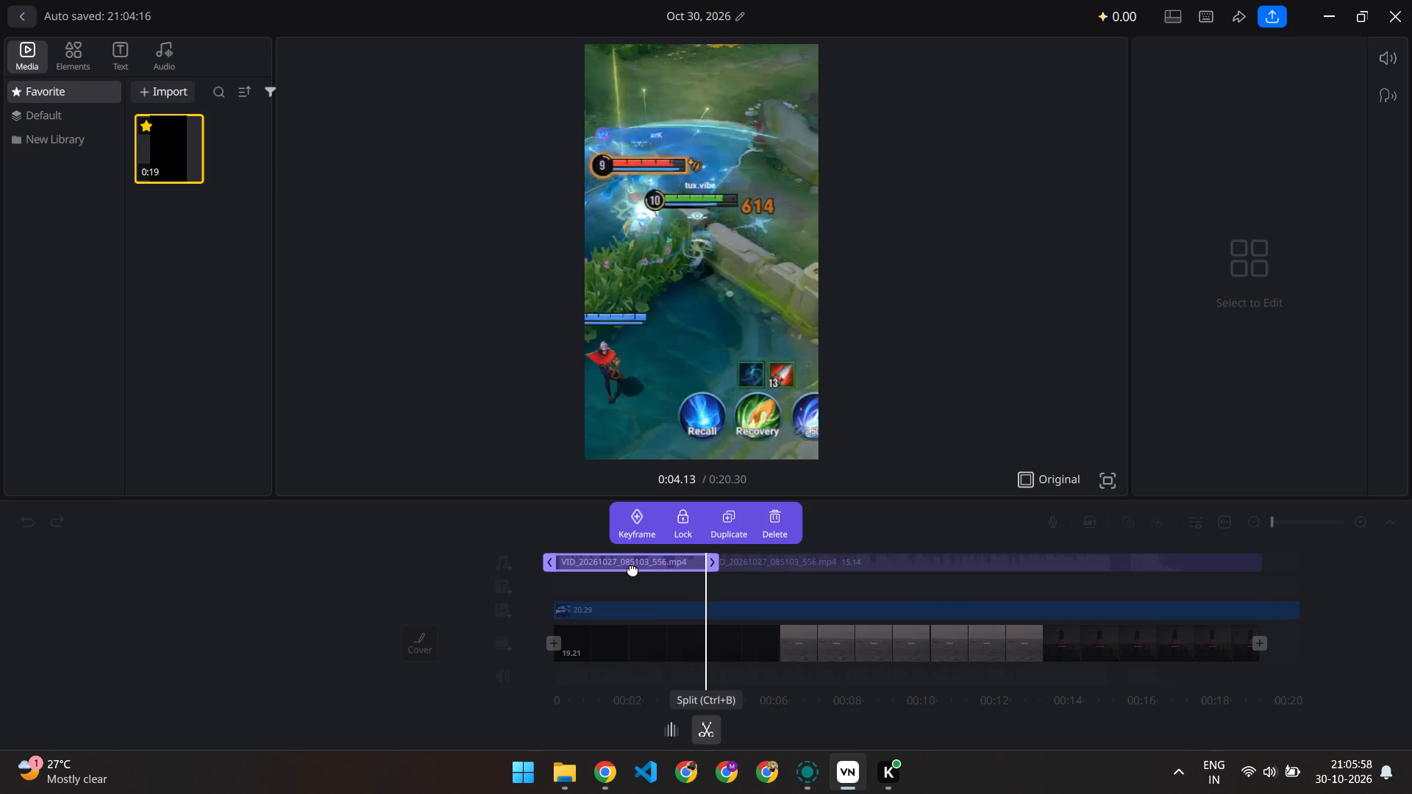
# Delete the opening segment of the audio clip, before the split.
pyautogui.click(627, 562)
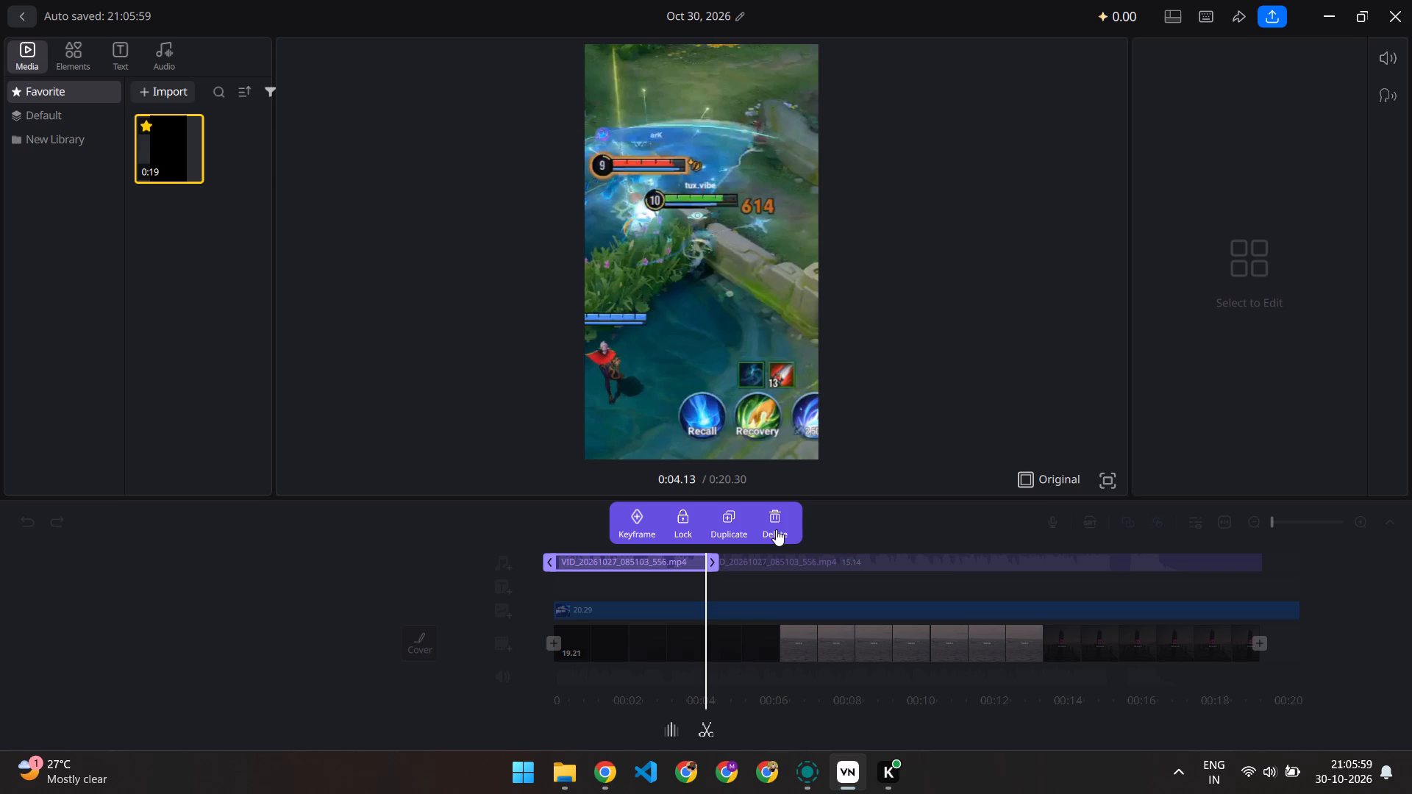
pyautogui.click(776, 529)
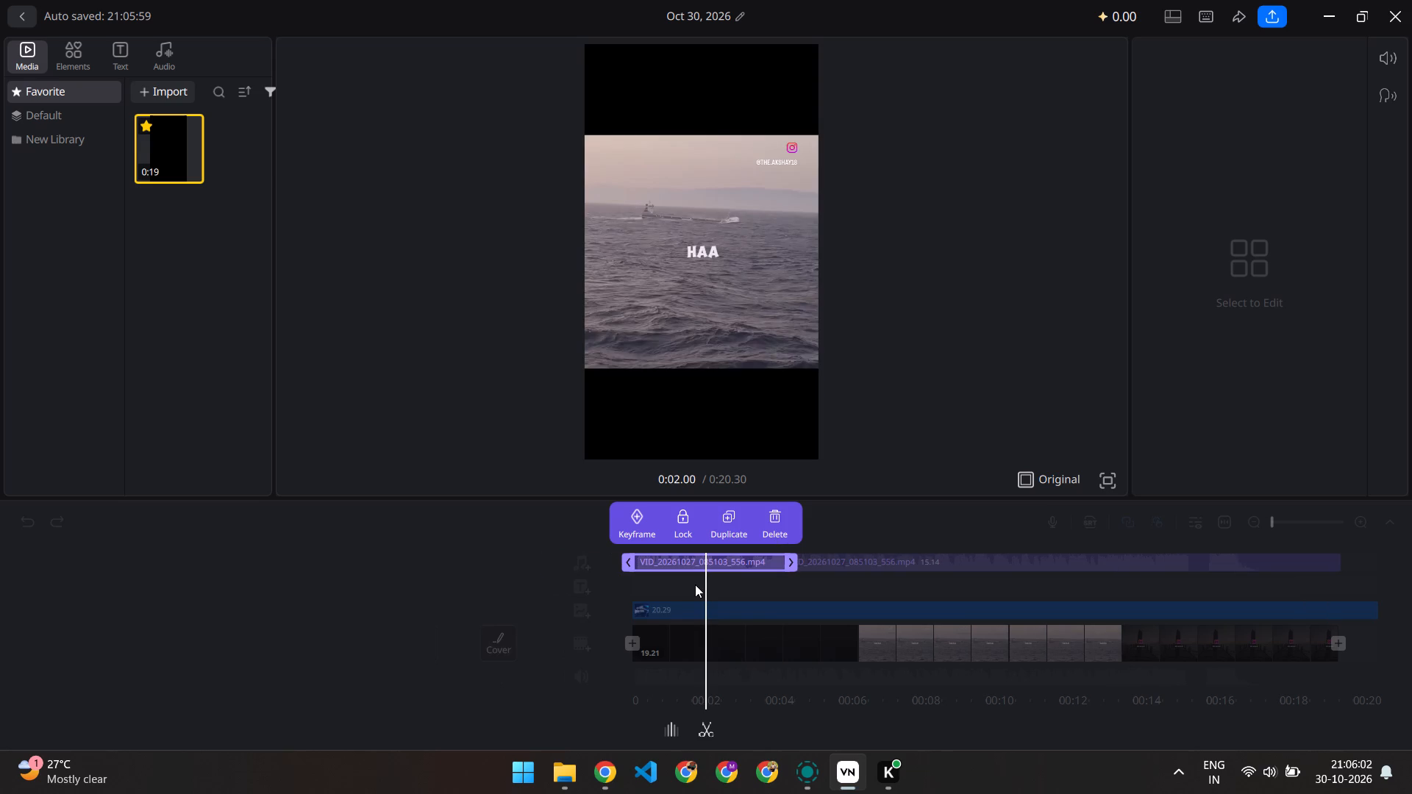
# Move the remaining audio segment to the very start of the timeline.
pyautogui.moveTo(817, 559); pyautogui.dragTo(642, 565)
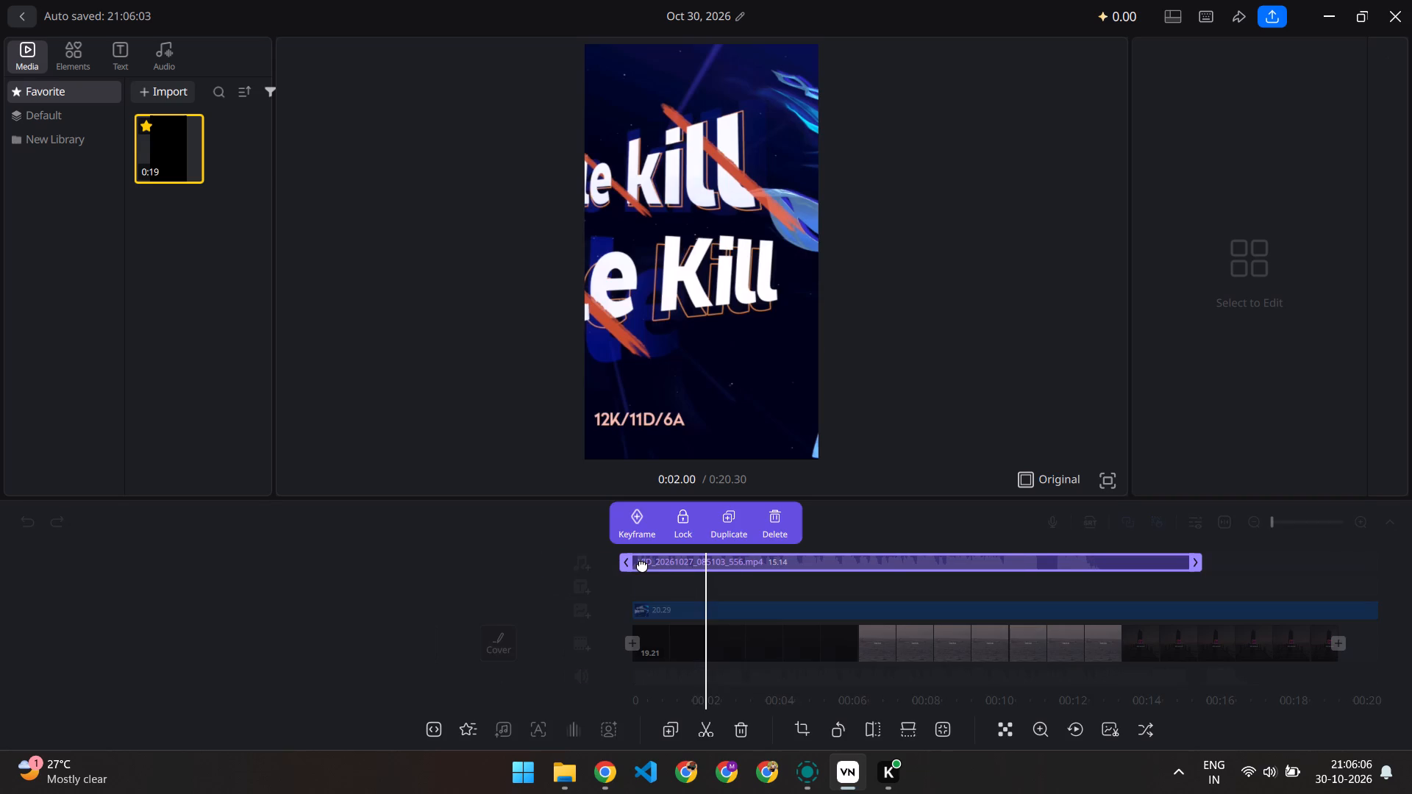
pyautogui.click(438, 590)
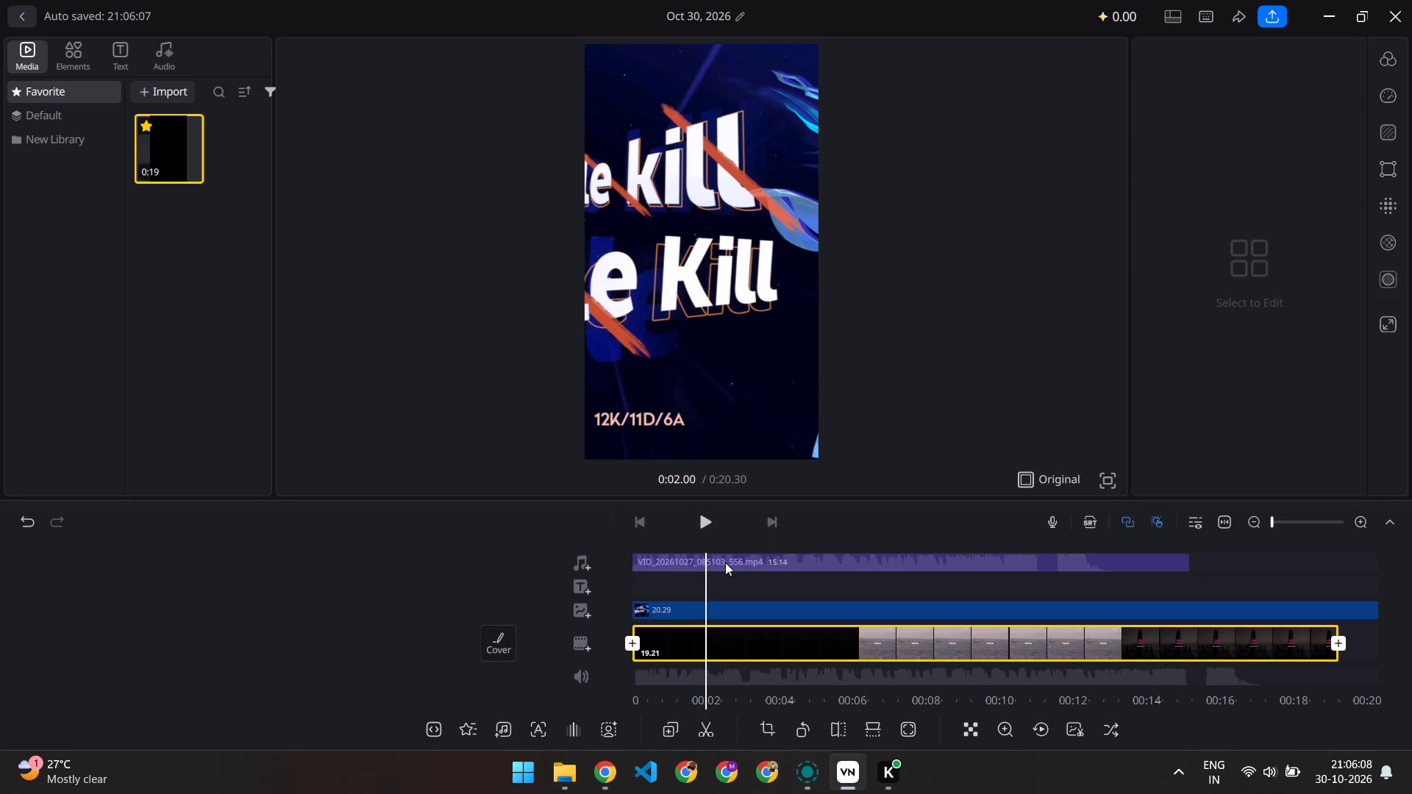
# Undo the move, the deletion and the split of the VID_20261027_085103_556.mp4 audio clip.
pyautogui.hscroll(10, 725, 562)
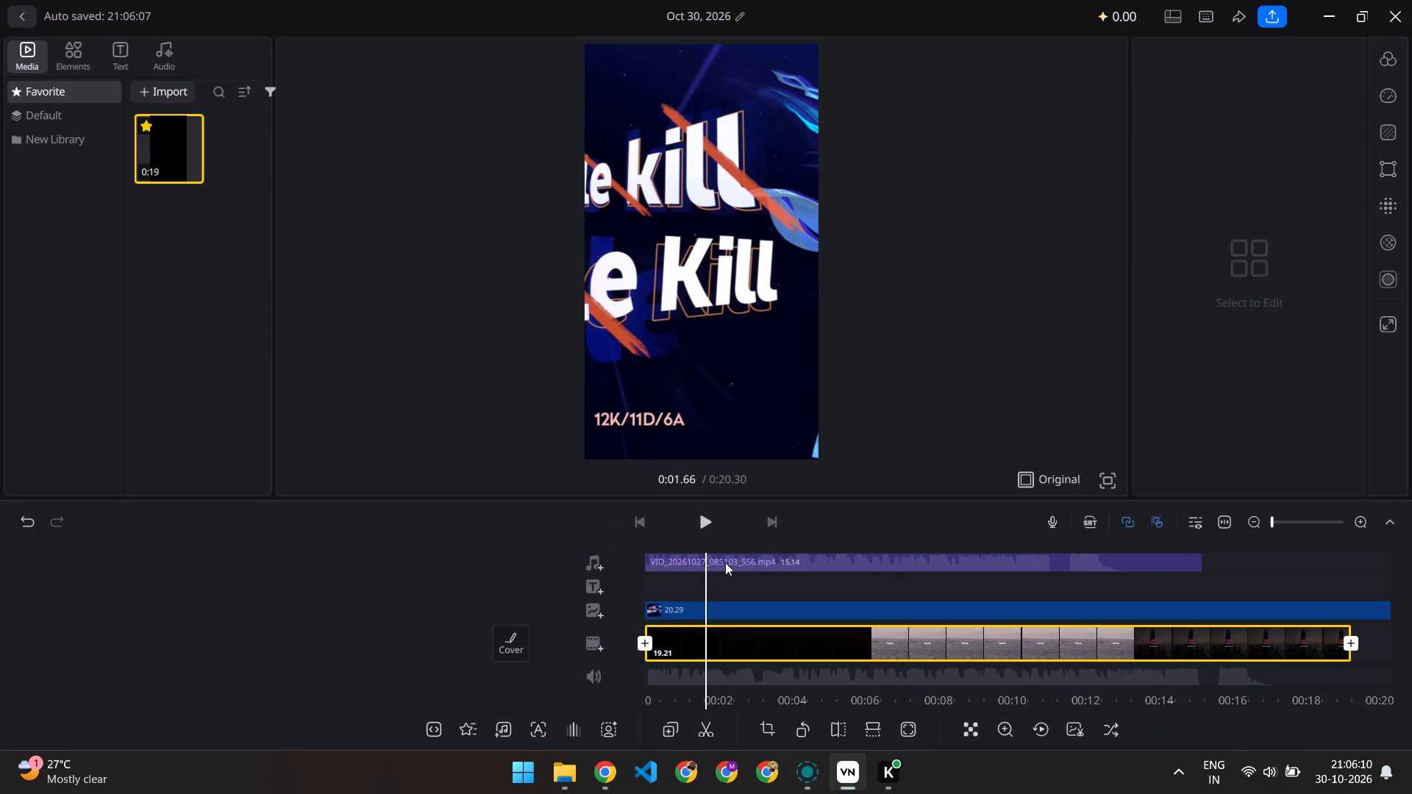
pyautogui.hscroll(11, 725, 562)
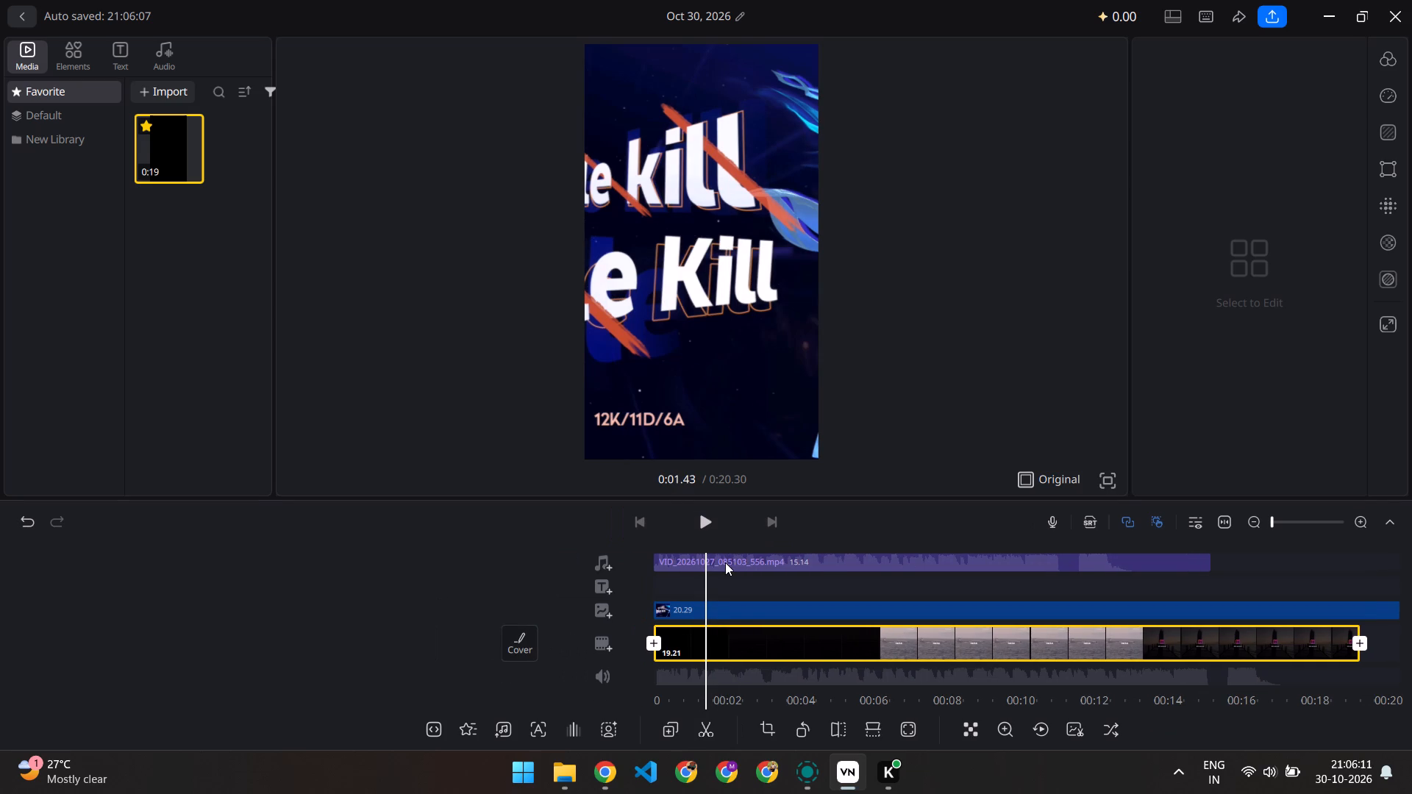
pyautogui.hscroll(7, 725, 562)
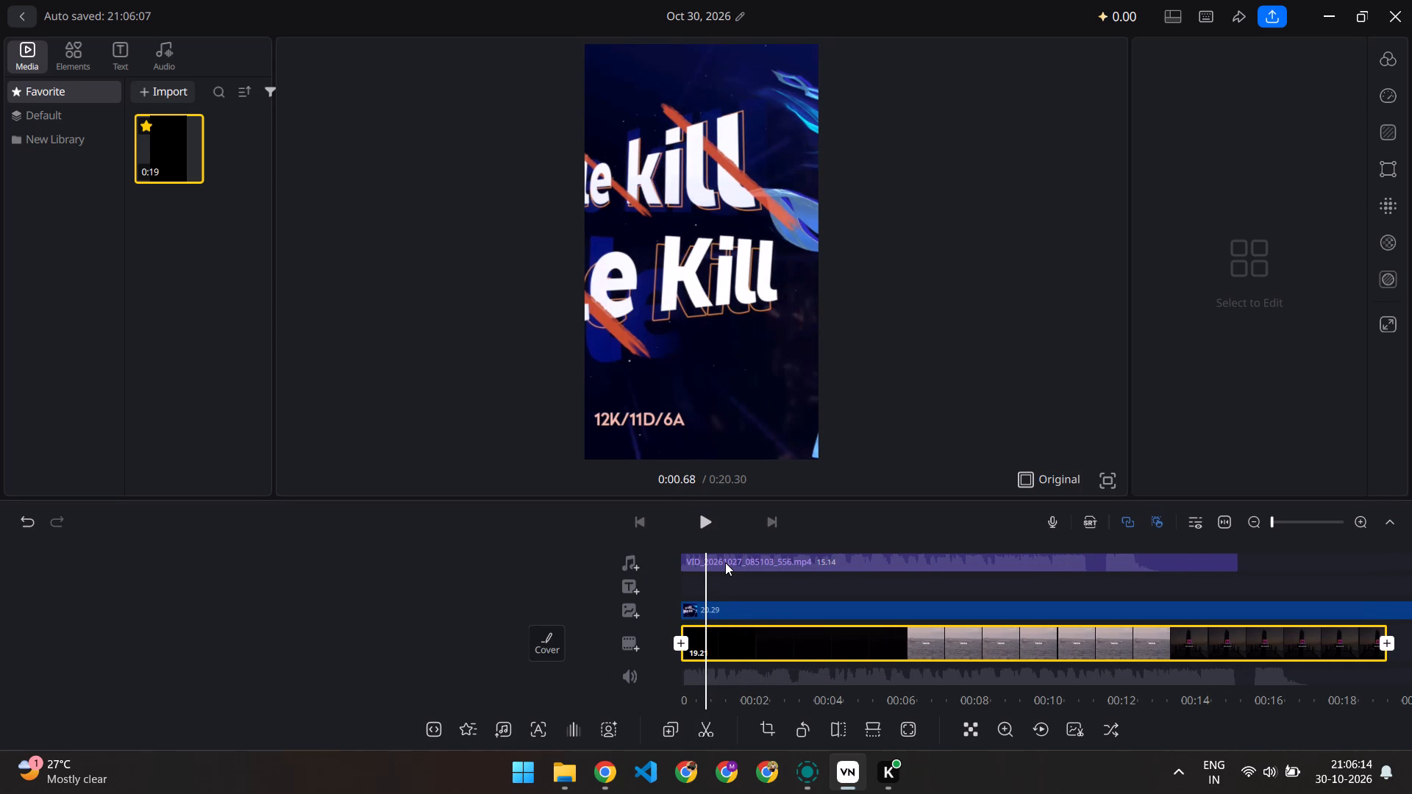
pyautogui.hotkey('ctrl', 'z')
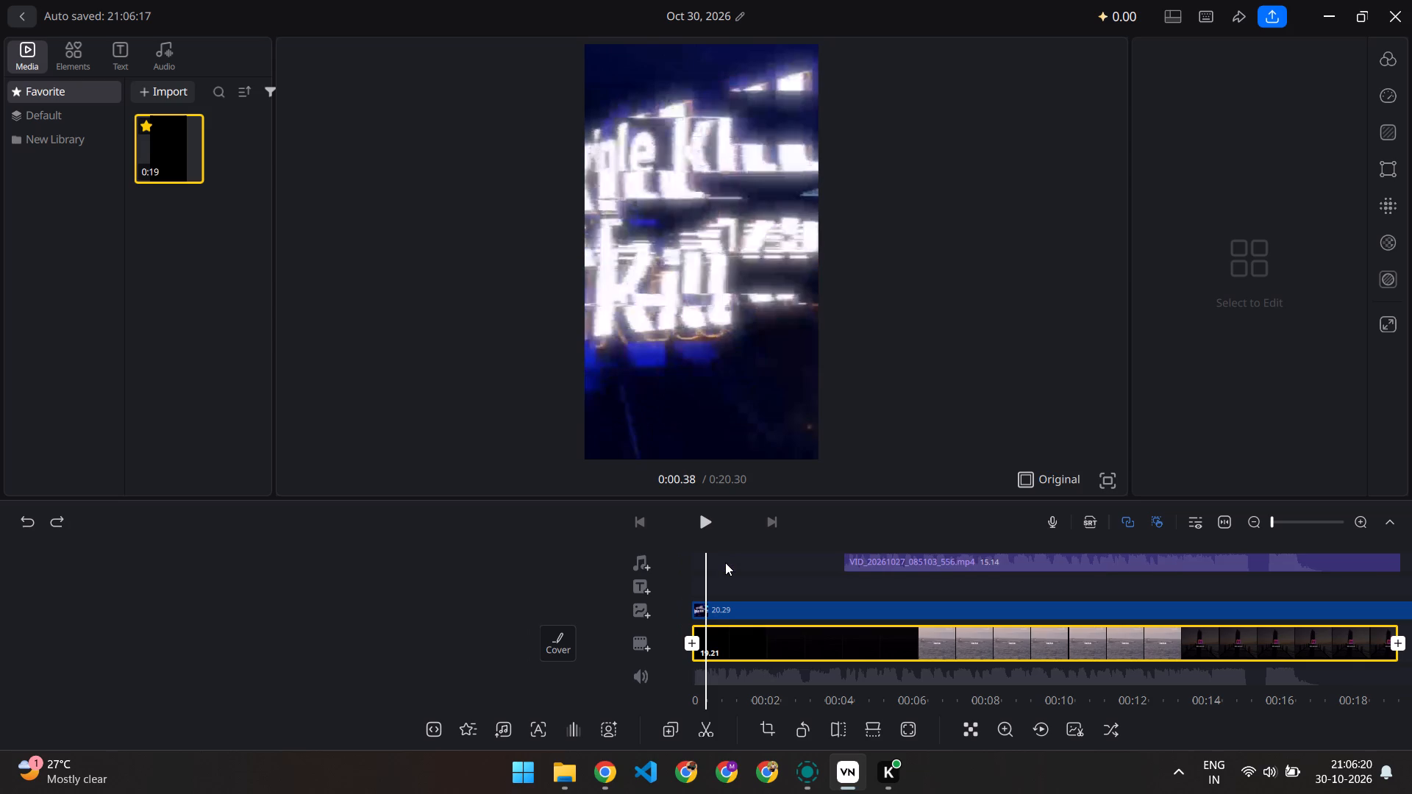
pyautogui.hotkey('ctrl', 'z')
pyautogui.hotkey('ctrl', 'z')
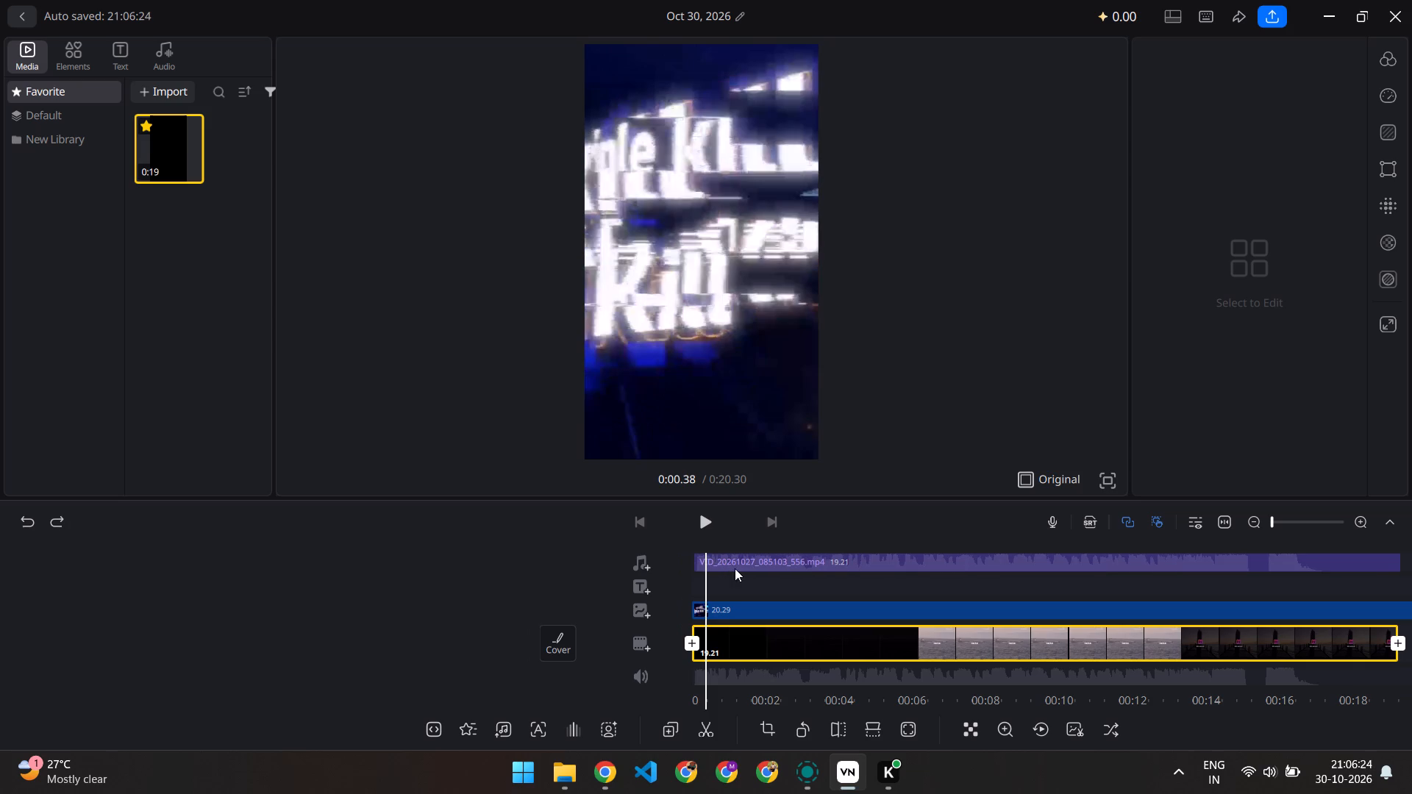
# Step frame by frame from the timeline start to about 0:04 to find where the overlay changes from the Triple Kill title to gameplay.
pyautogui.hscroll(4, 699, 579)
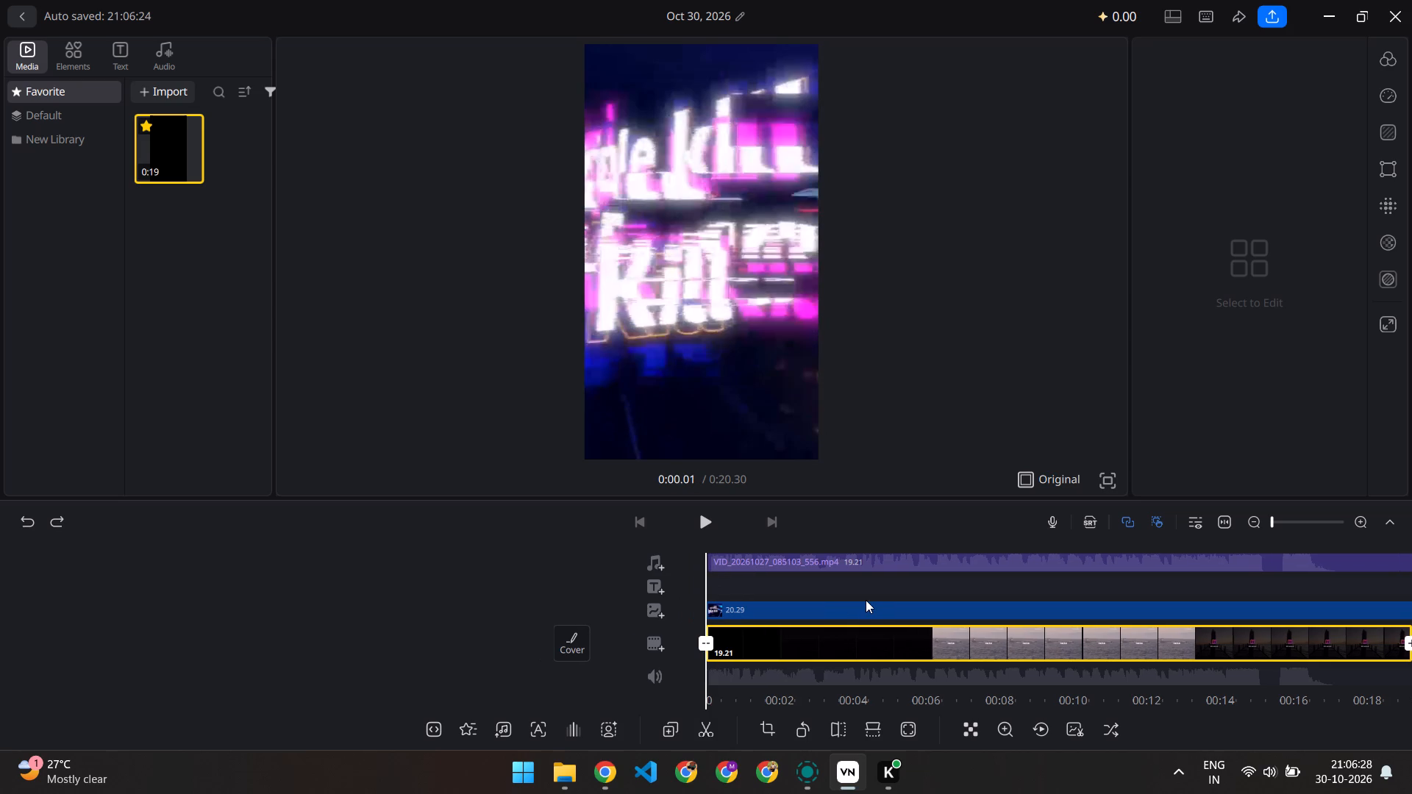
pyautogui.press('Right')
pyautogui.press('Right')
pyautogui.press('Right')
pyautogui.press('Right')
pyautogui.press('Right')
pyautogui.press('Right')
pyautogui.press('Right')
pyautogui.press('Right')
pyautogui.press('Right')
pyautogui.press('Right')
pyautogui.press('Right')
pyautogui.press('Right')
pyautogui.press('Right')
pyautogui.press('Right')
pyautogui.press('Right')
pyautogui.press('Right')
pyautogui.press('Right')
pyautogui.press('Right')
pyautogui.press('Right')
pyautogui.press('Right')
pyautogui.press('Right')
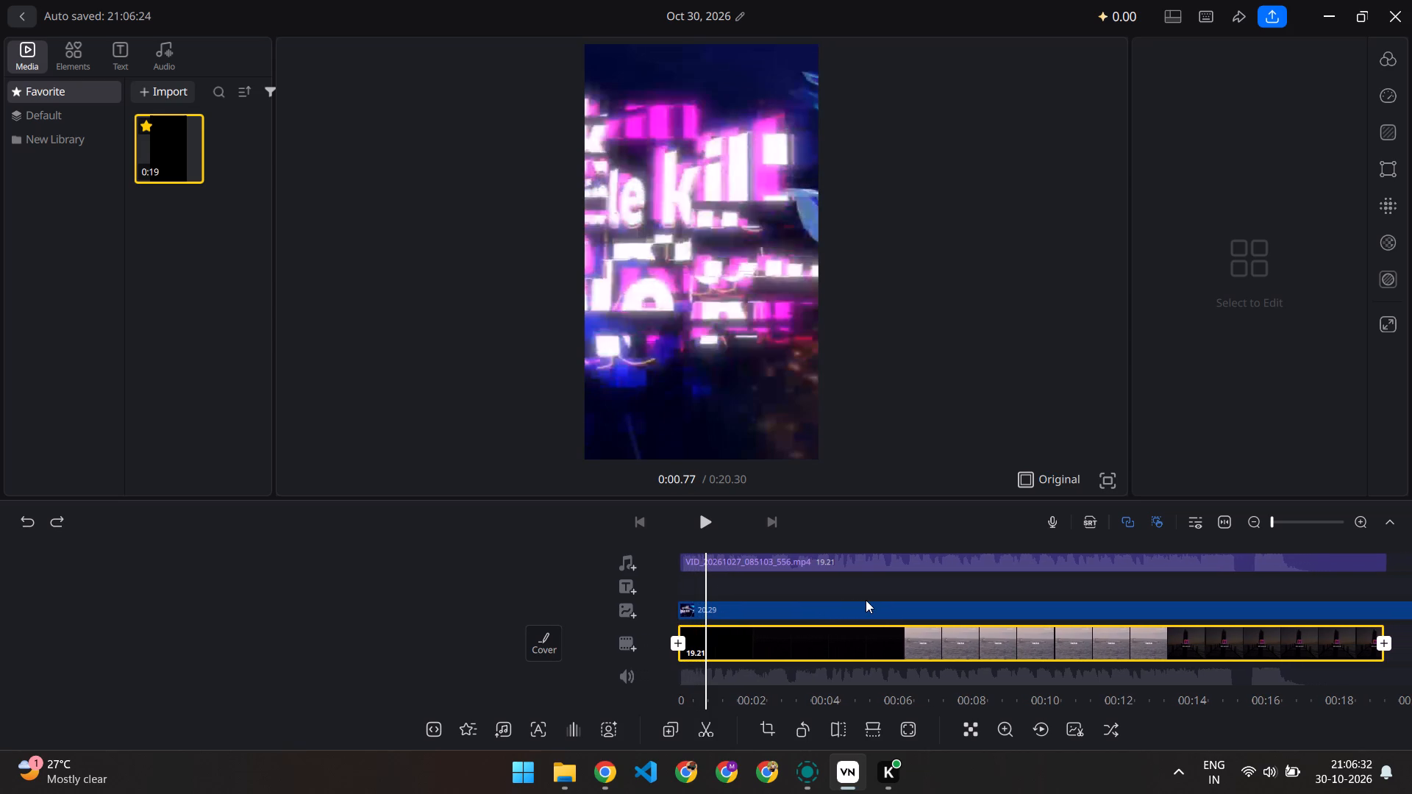
pyautogui.press('Right')
pyautogui.press('Right')
pyautogui.press('Right')
pyautogui.press('Right')
pyautogui.press('Right')
pyautogui.press('Right')
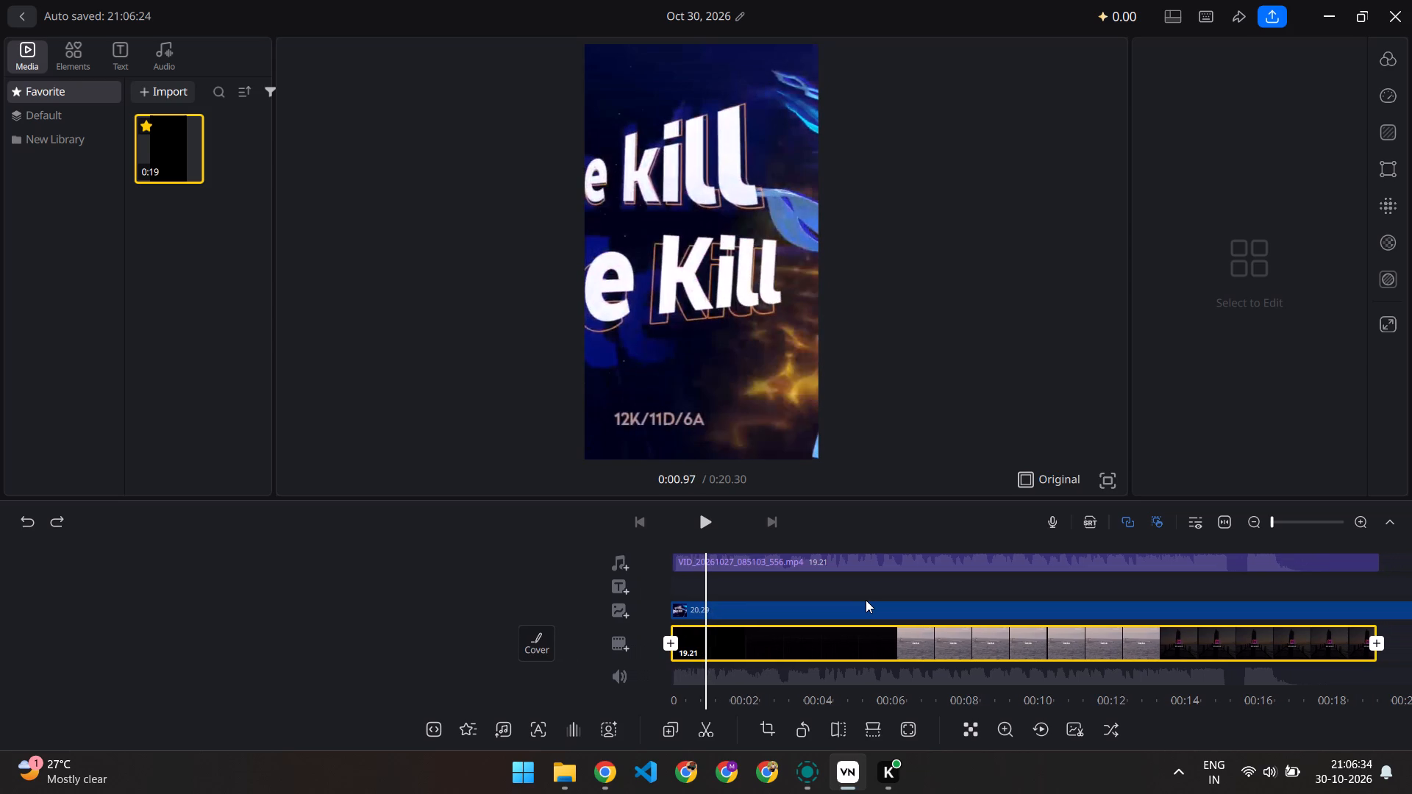
pyautogui.press('Right')
pyautogui.press('Right')
pyautogui.press('Right')
pyautogui.press('Right')
pyautogui.press('Right')
pyautogui.press('Right')
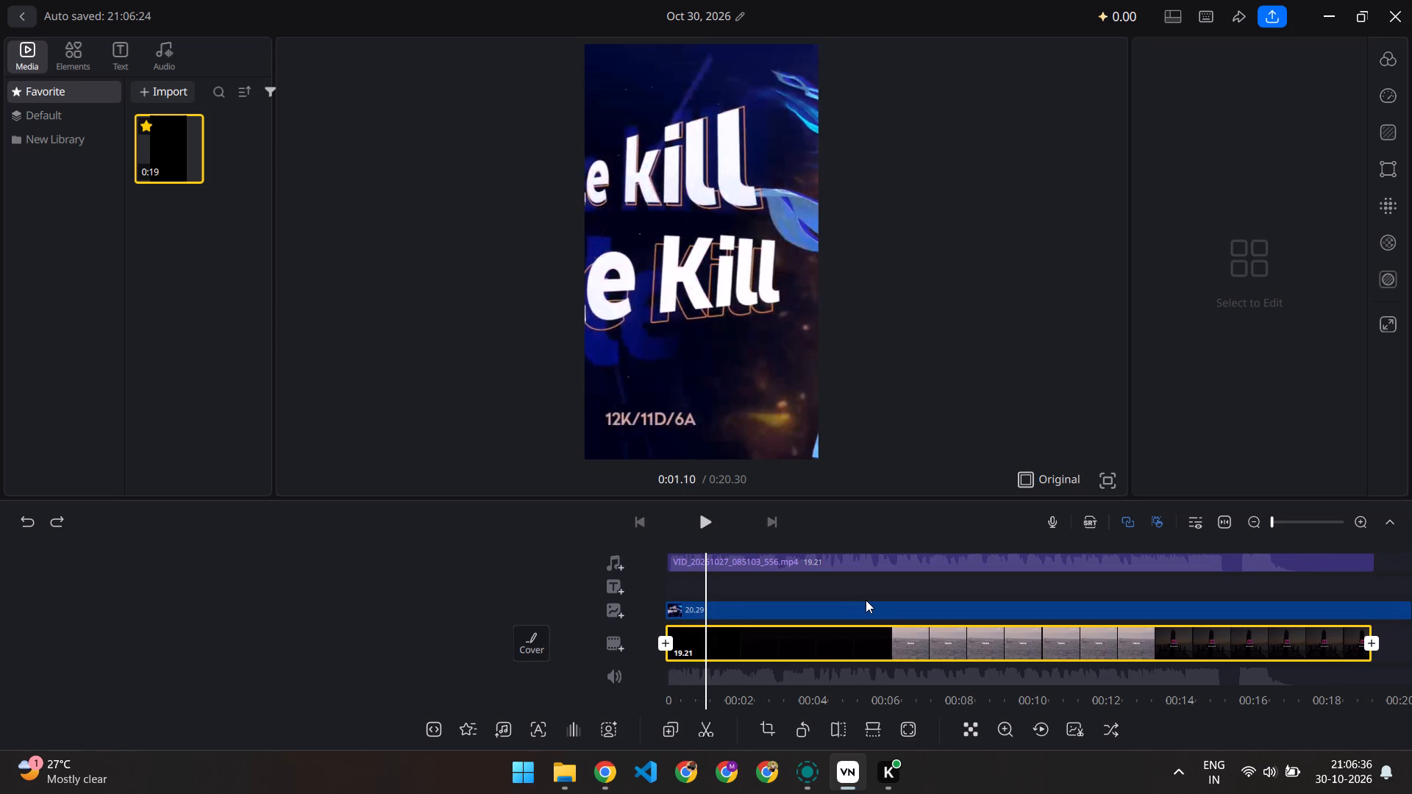
pyautogui.press('Right')
pyautogui.press('Right')
pyautogui.press('Right')
pyautogui.press('Right')
pyautogui.press('Right')
pyautogui.press('Right')
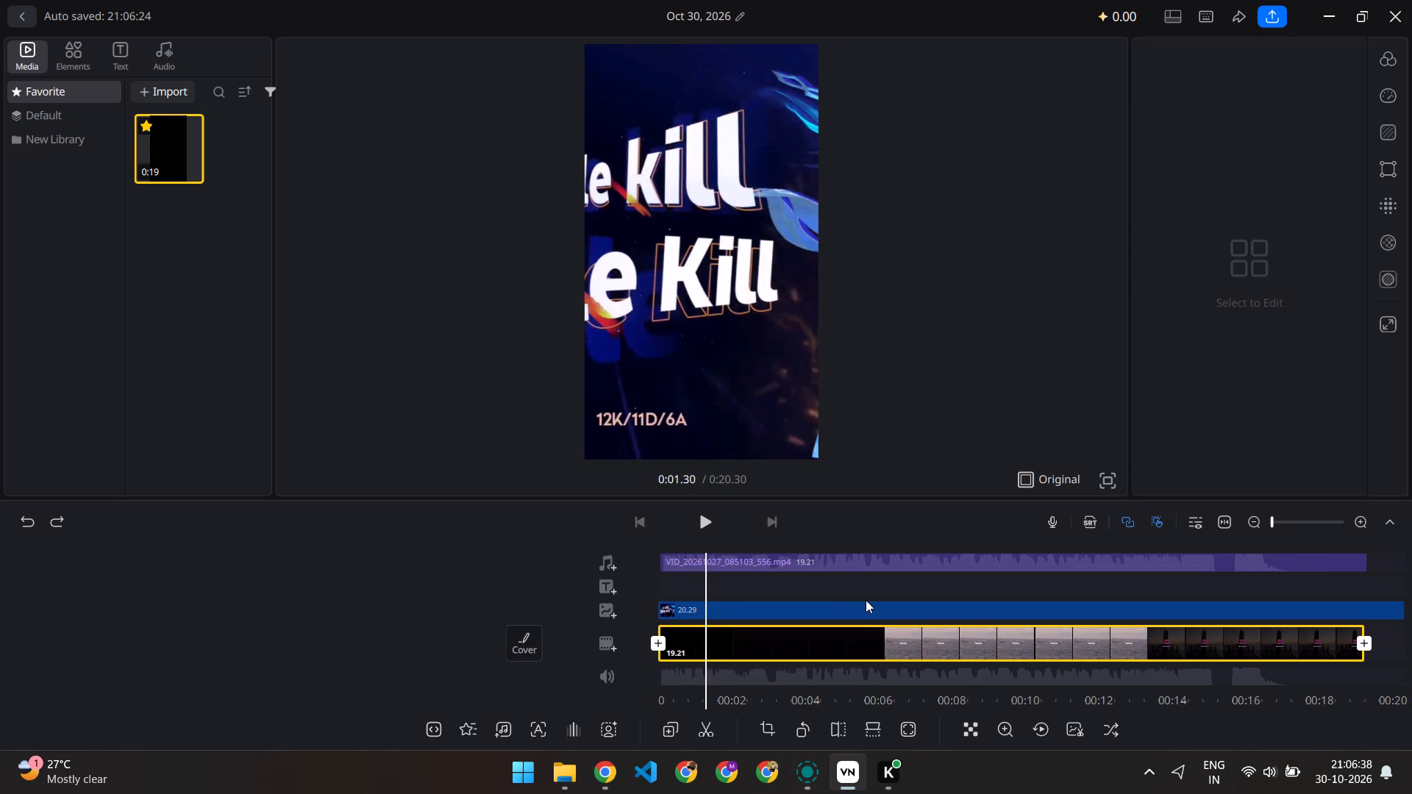
pyautogui.press('Right')
pyautogui.press('Right')
pyautogui.press('Right')
pyautogui.press('Right')
pyautogui.press('Right')
pyautogui.press('Right')
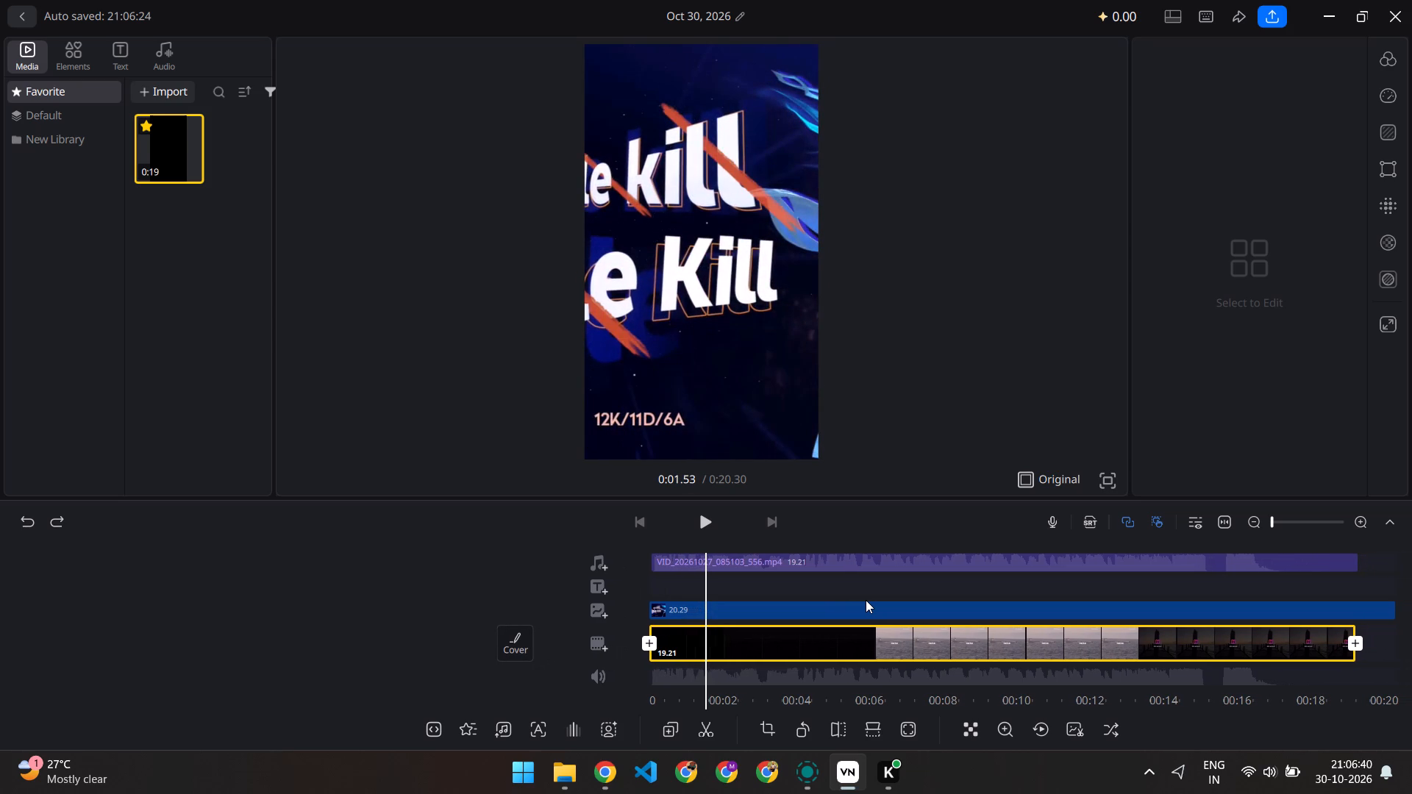
pyautogui.press('Right')
pyautogui.press('Right')
pyautogui.press('Right')
pyautogui.press('Right')
pyautogui.press('Right')
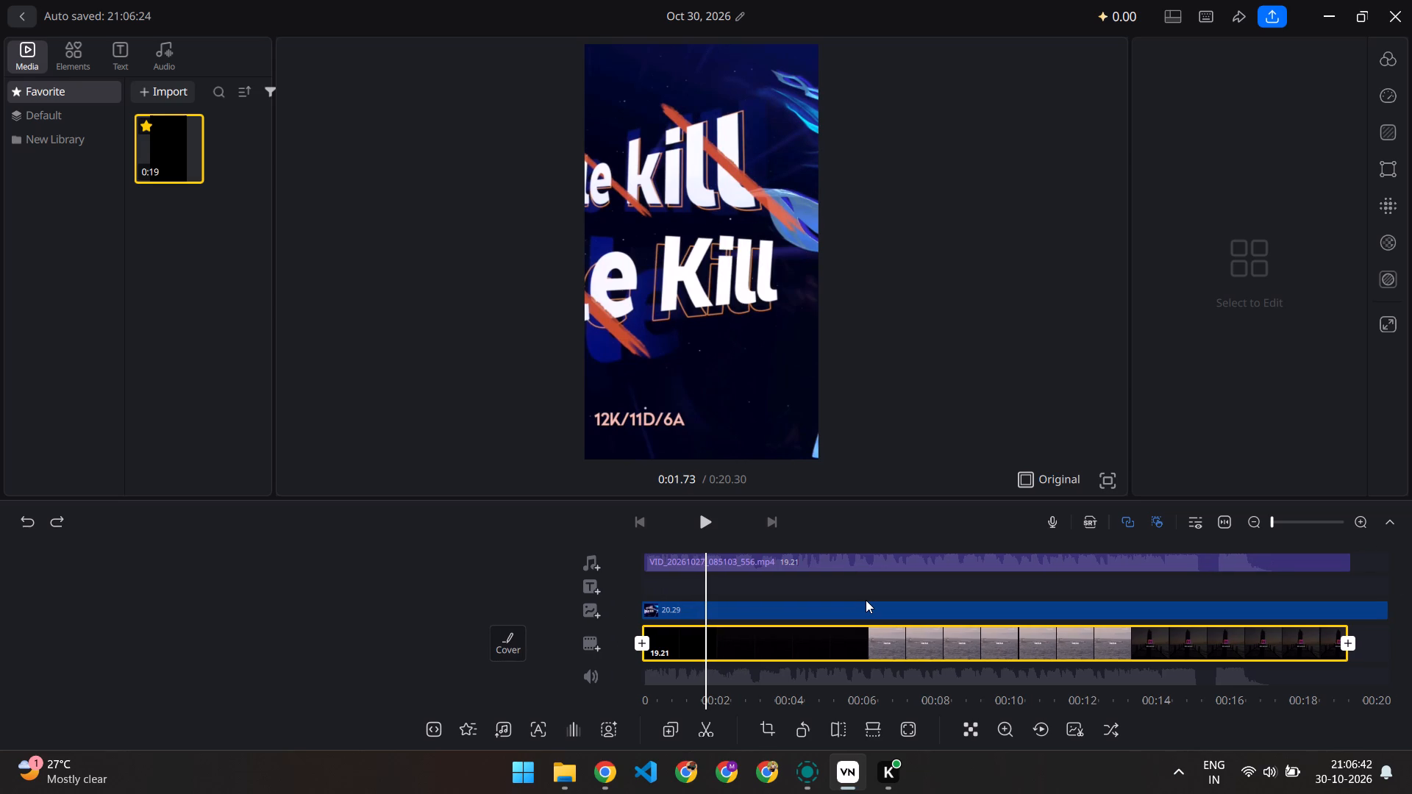
pyautogui.press('Right')
pyautogui.press('Right')
pyautogui.press('Right')
pyautogui.press('Right')
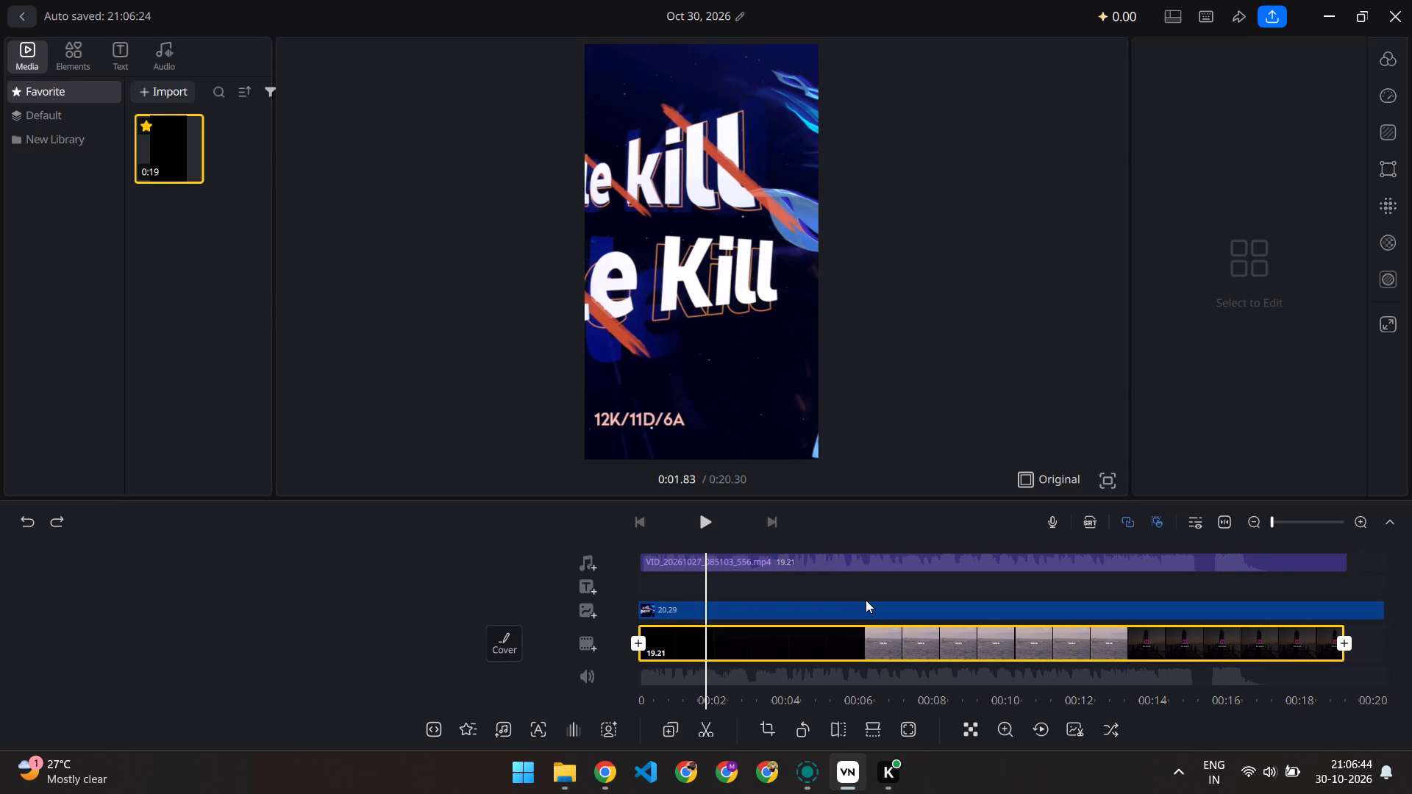
pyautogui.press('Right')
pyautogui.press('Right')
pyautogui.press('Right')
pyautogui.press('Right')
pyautogui.press('Right')
pyautogui.press('Right')
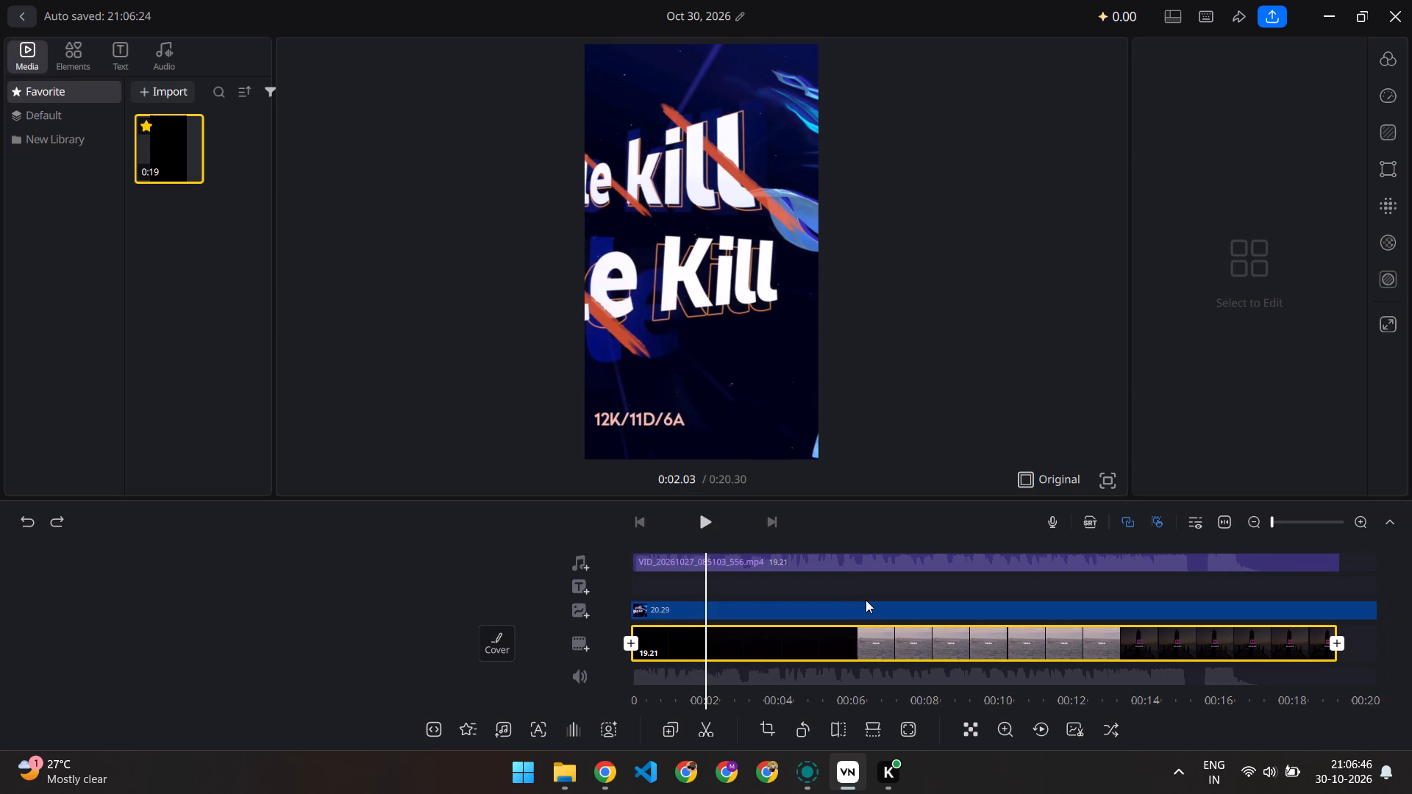
pyautogui.press('Right')
pyautogui.press('Right')
pyautogui.press('Right')
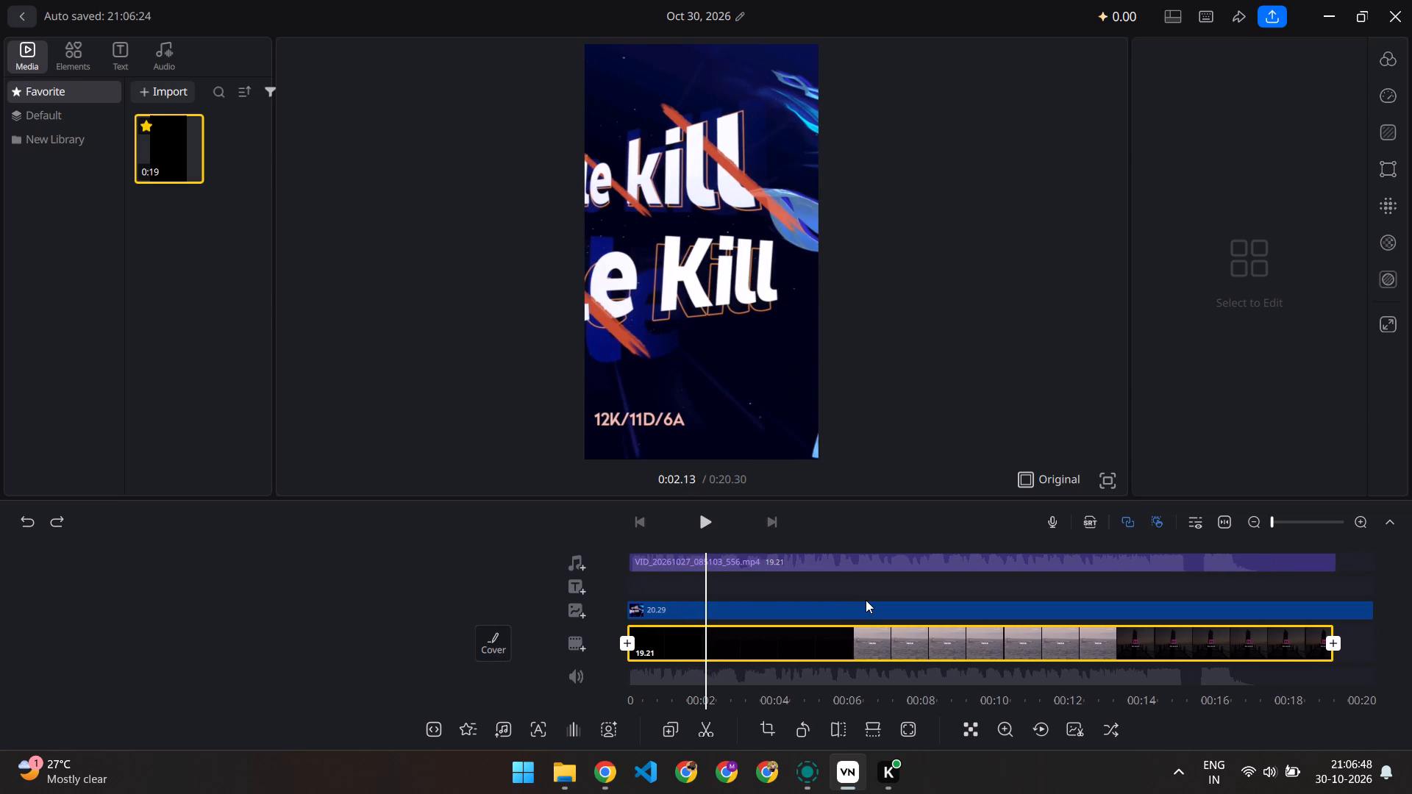
pyautogui.press('Right')
pyautogui.press('Right')
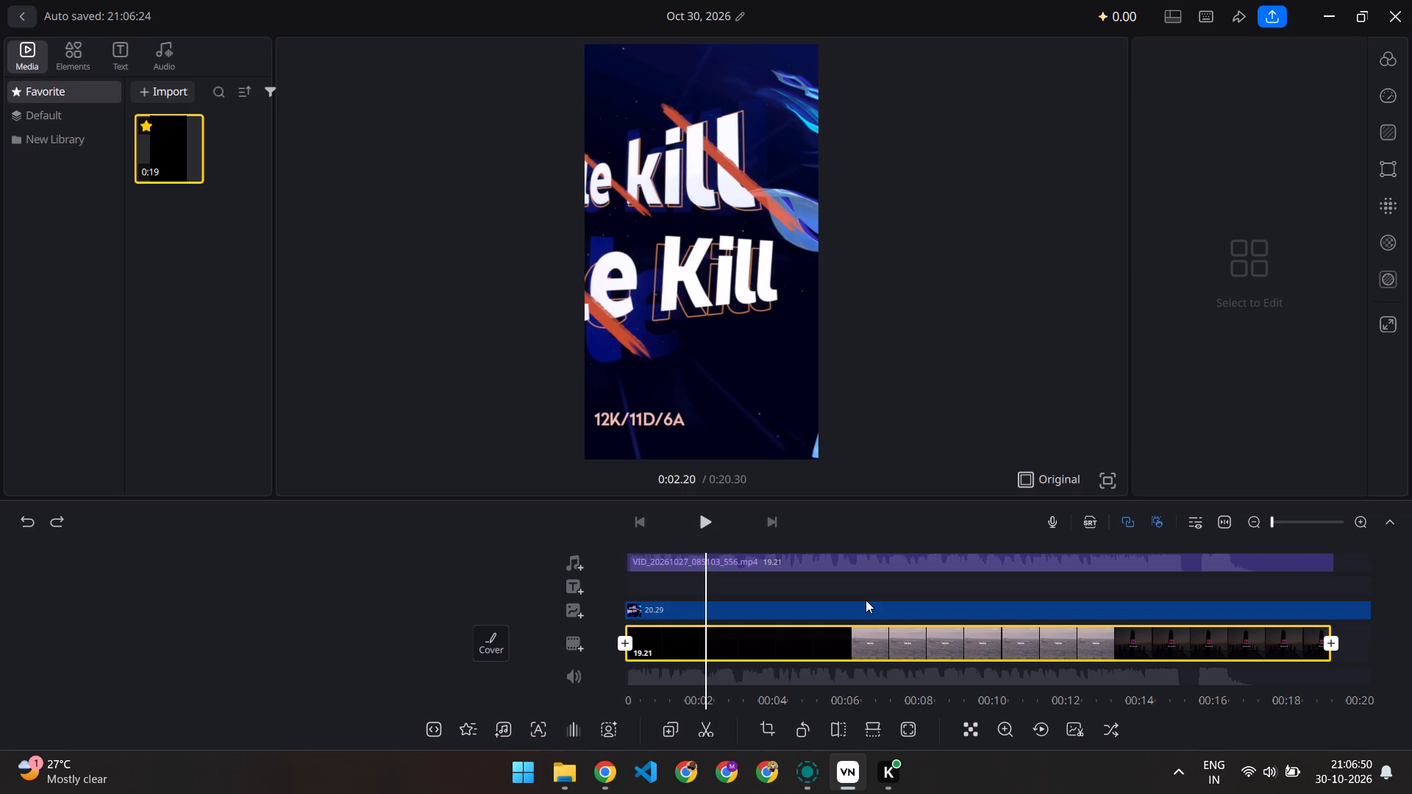
pyautogui.press('Right')
pyautogui.press('Right')
pyautogui.press('Right')
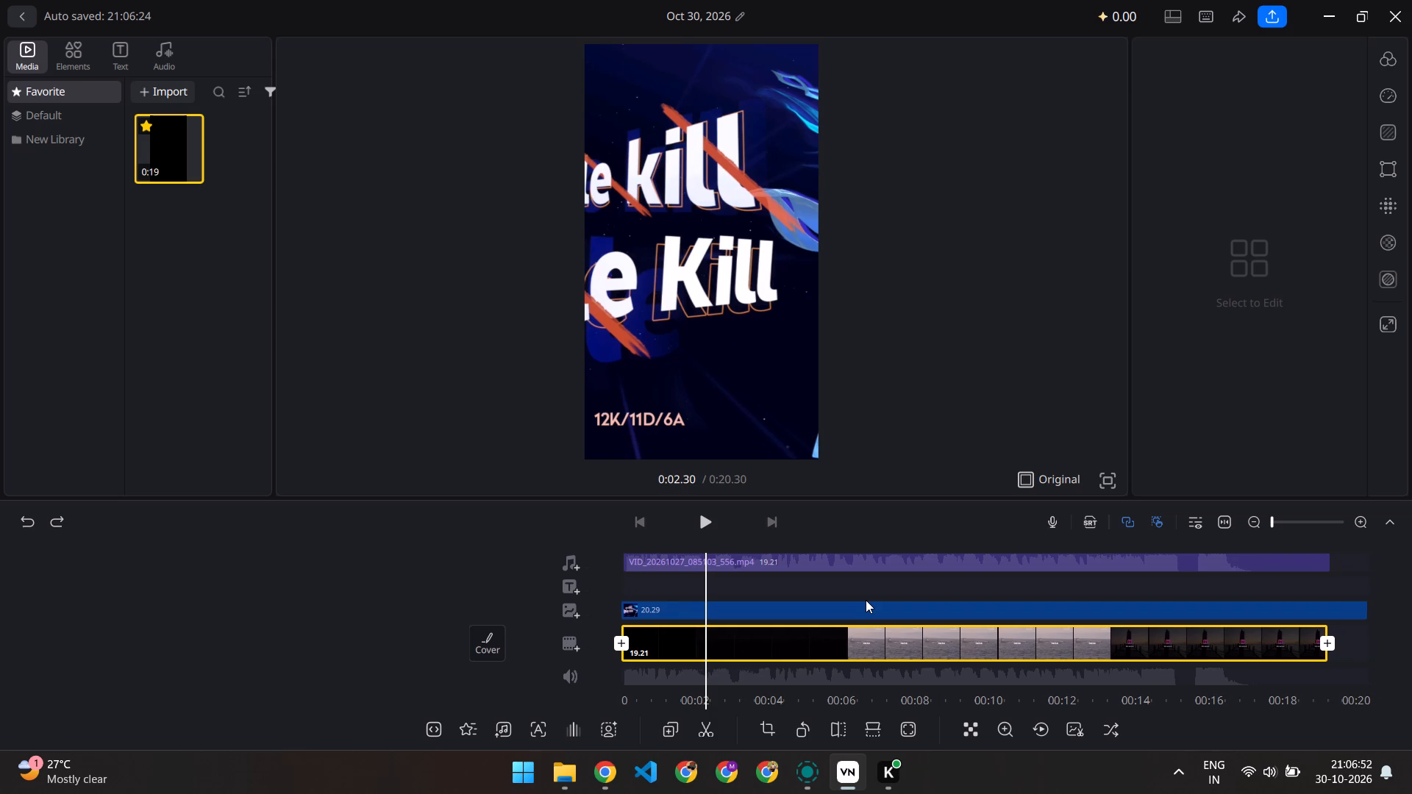
pyautogui.press('Right')
pyautogui.press('Right')
pyautogui.press('Right')
pyautogui.press('Right')
pyautogui.press('Right')
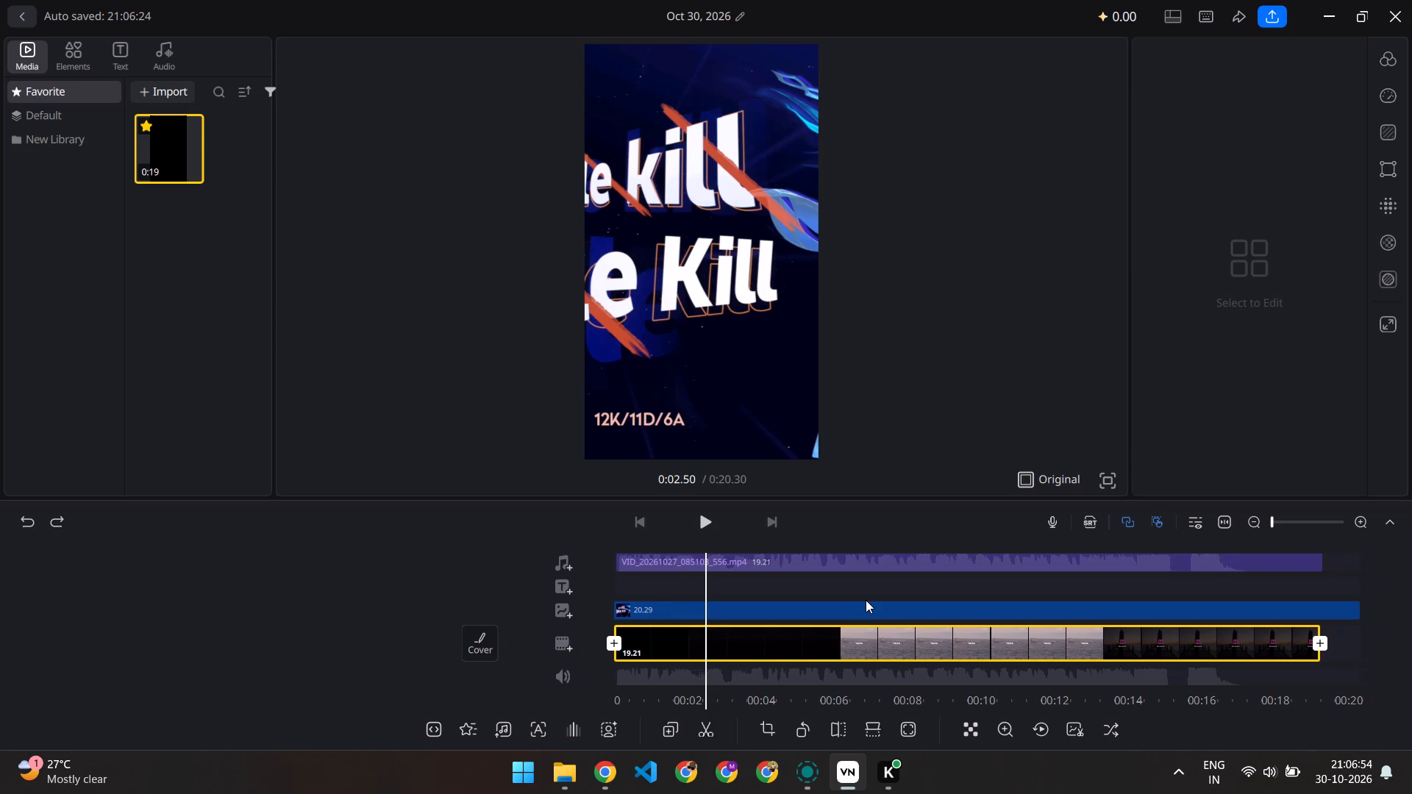
pyautogui.press('Right')
pyautogui.press('Right')
pyautogui.press('Right')
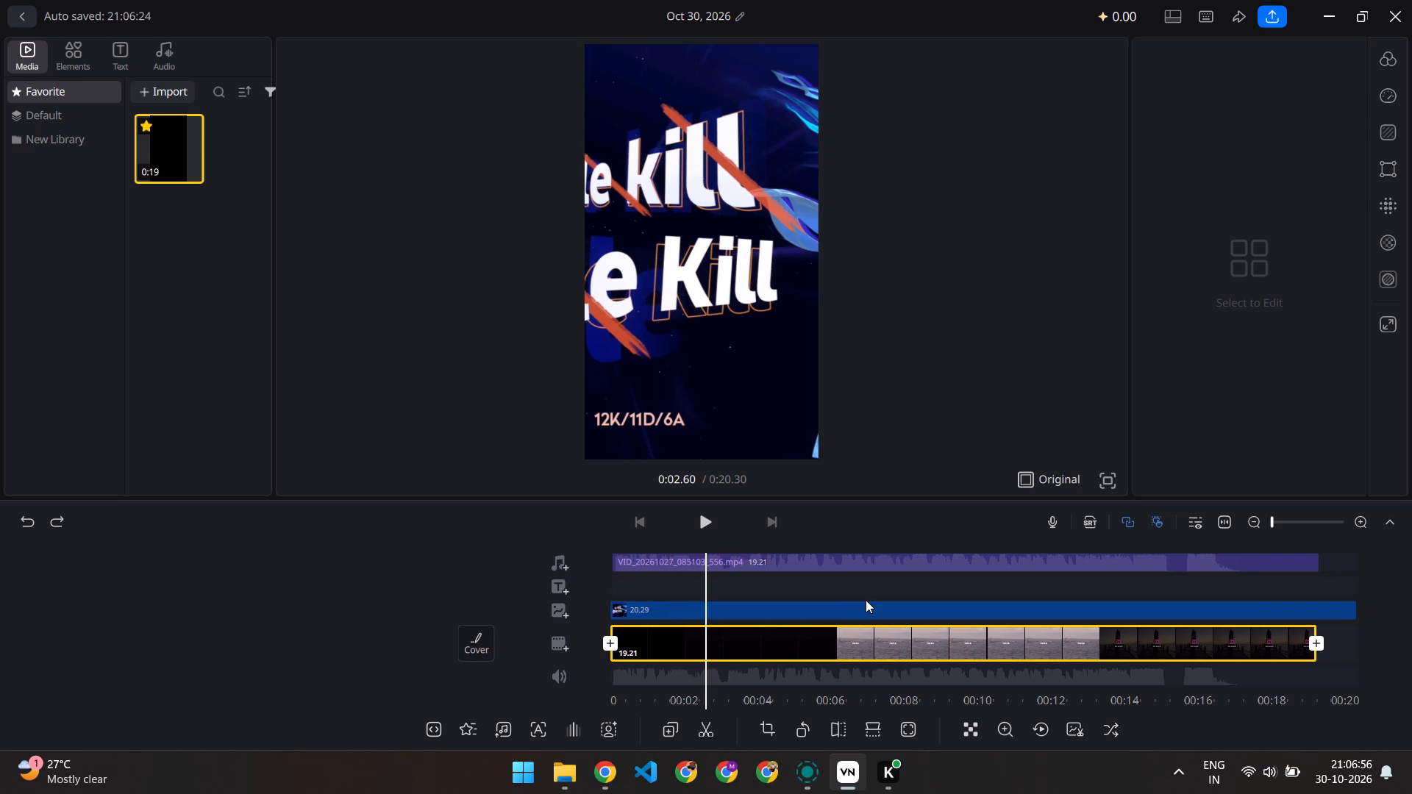
pyautogui.press('Right')
pyautogui.press('Right')
pyautogui.press('Right')
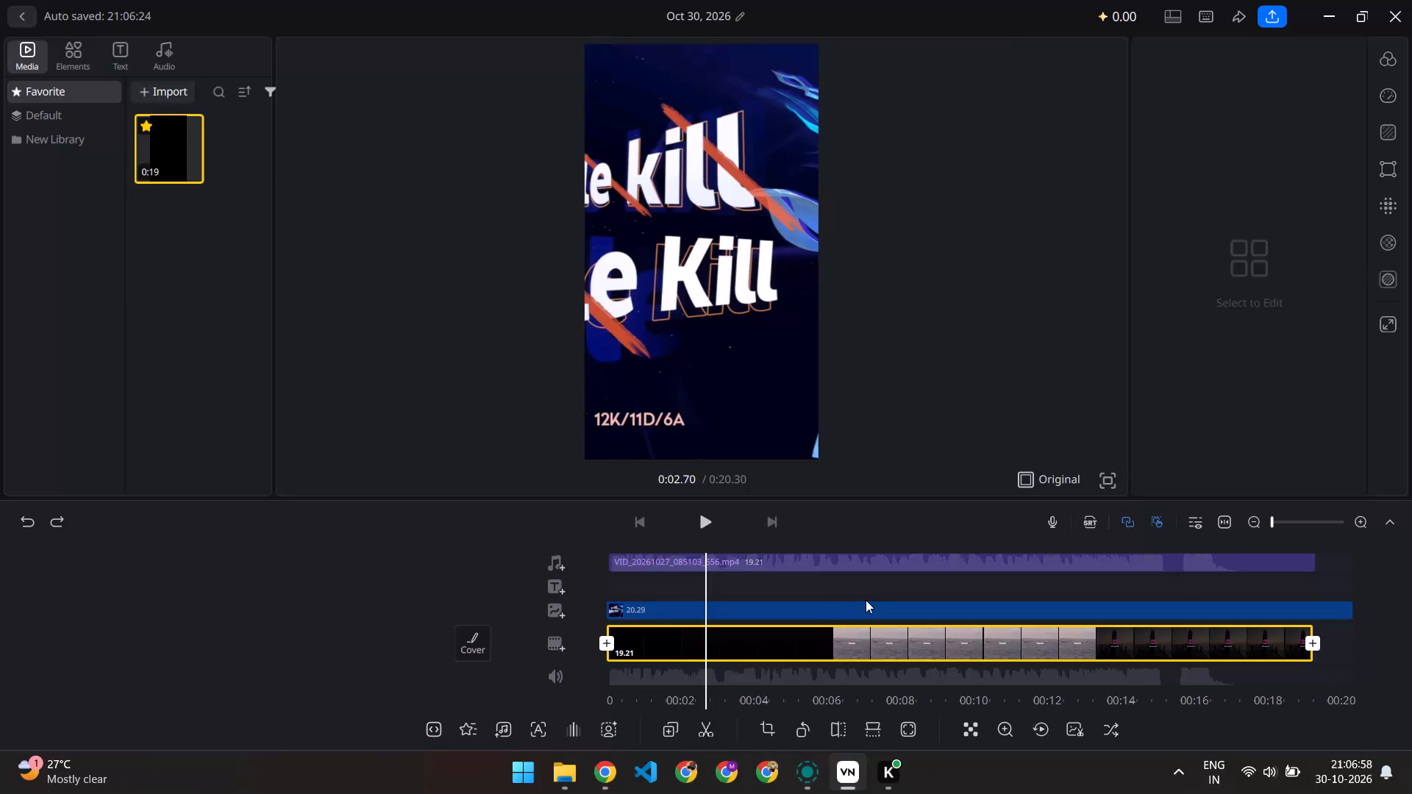
pyautogui.press('Right')
pyautogui.press('Right')
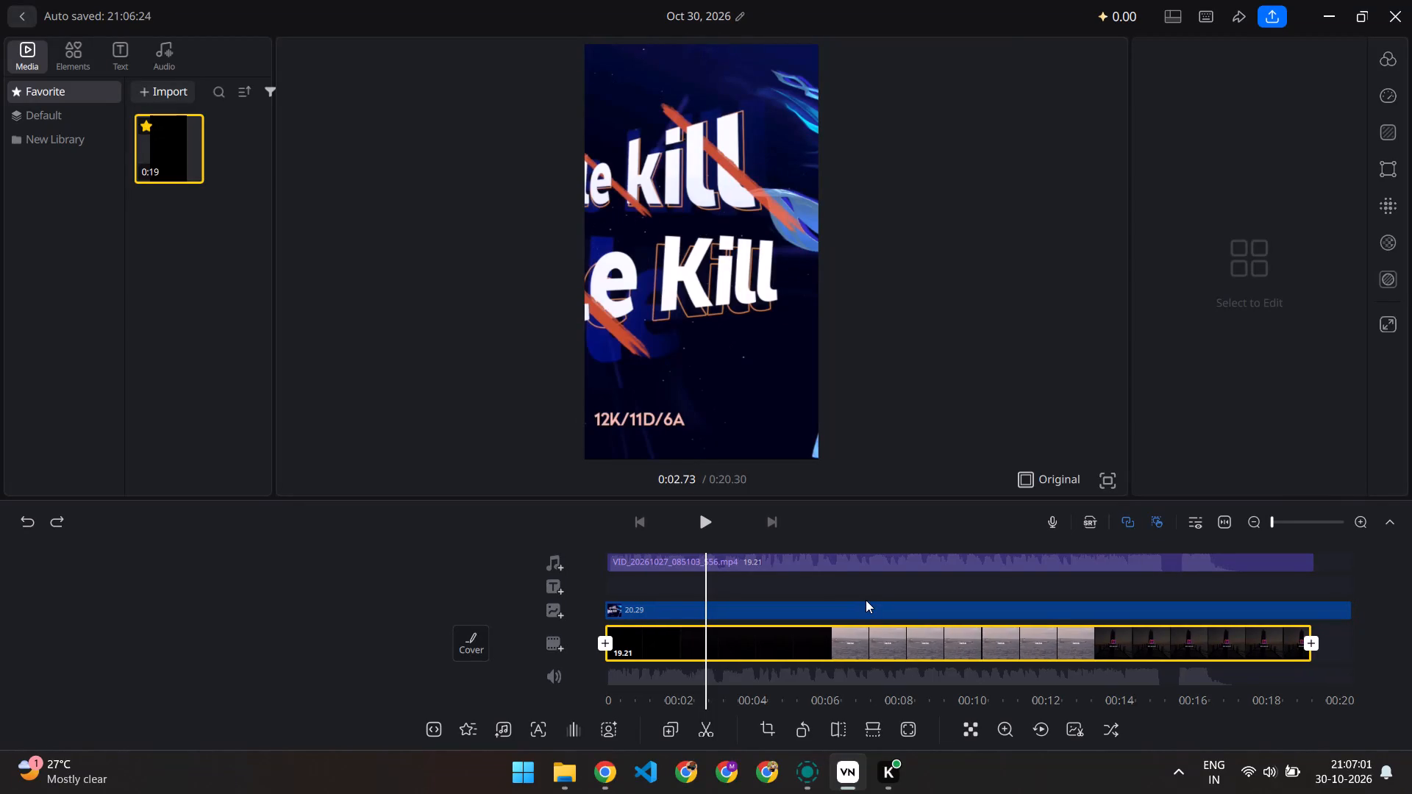
pyautogui.press('Right')
pyautogui.press('Right')
pyautogui.press('Right')
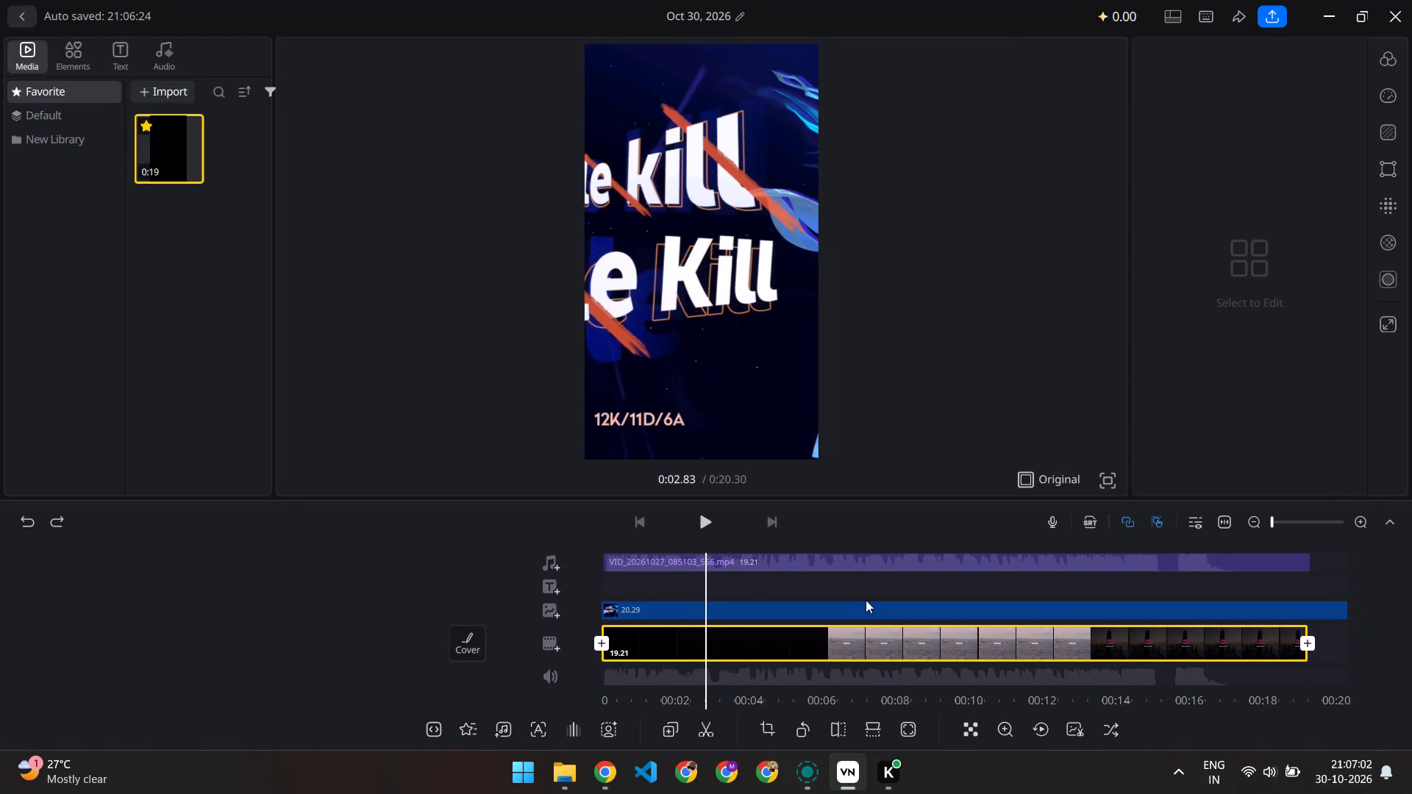
pyautogui.press('Right')
pyautogui.press('Right')
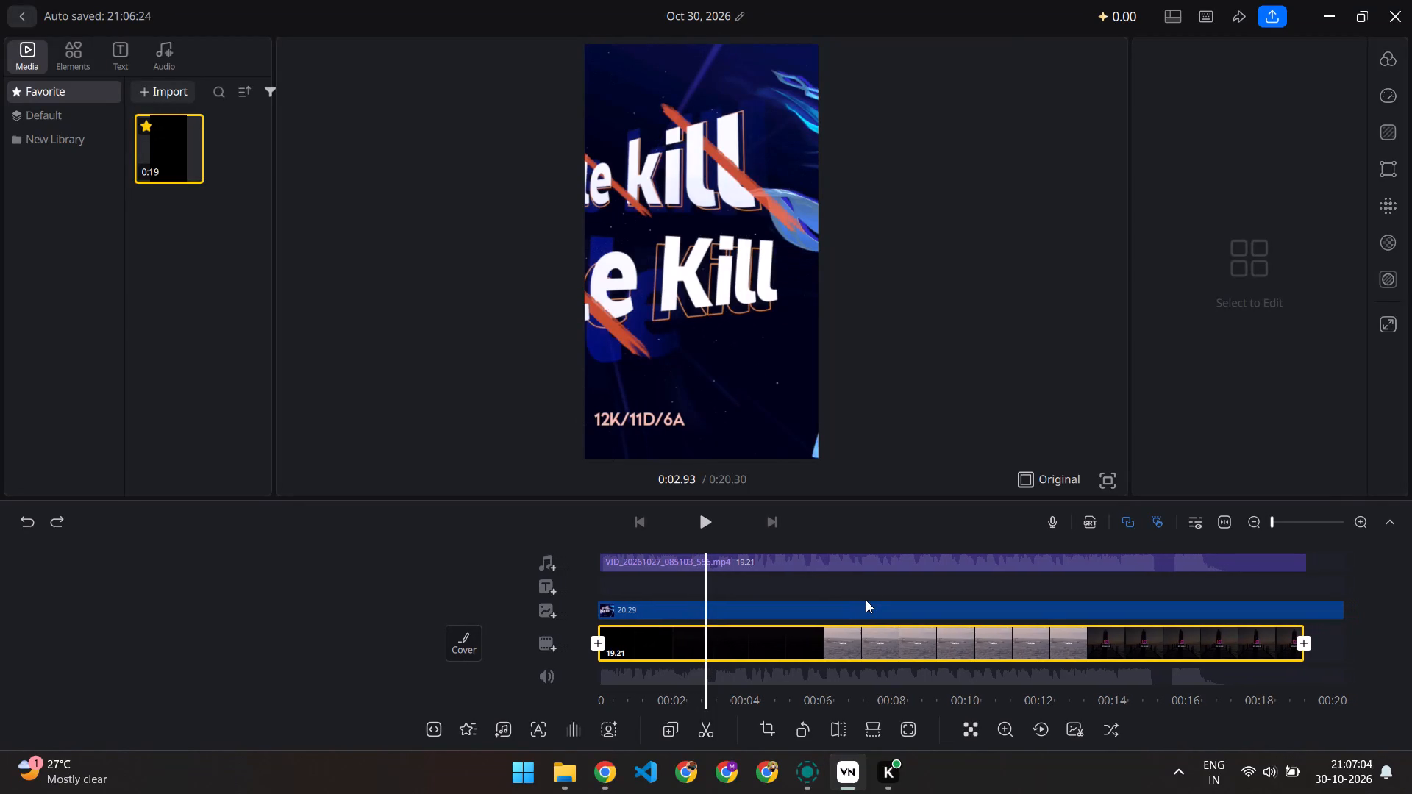
pyautogui.press('Right')
pyautogui.press('Right')
pyautogui.press('Right')
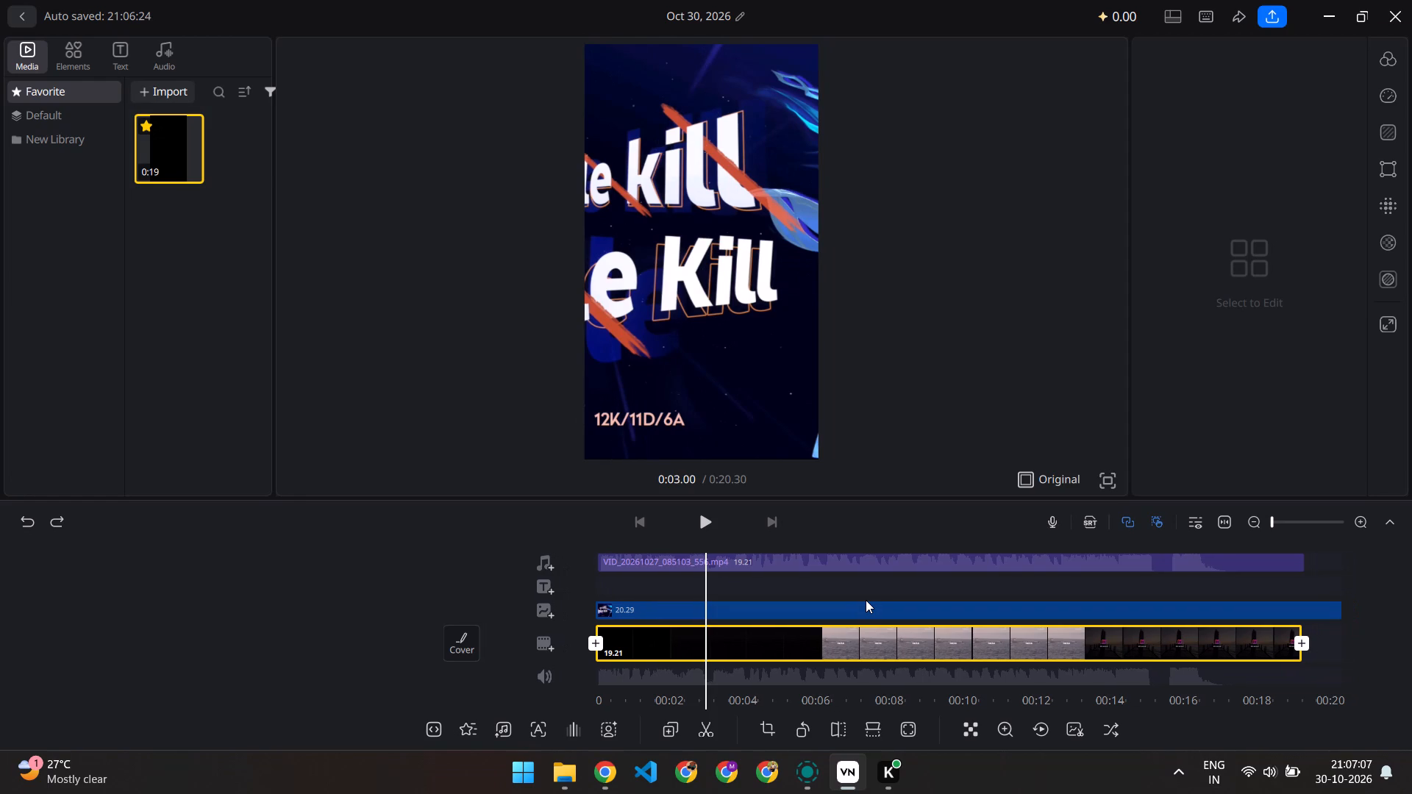
pyautogui.press('Right')
pyautogui.press('Right')
pyautogui.press('Right')
pyautogui.press('Right')
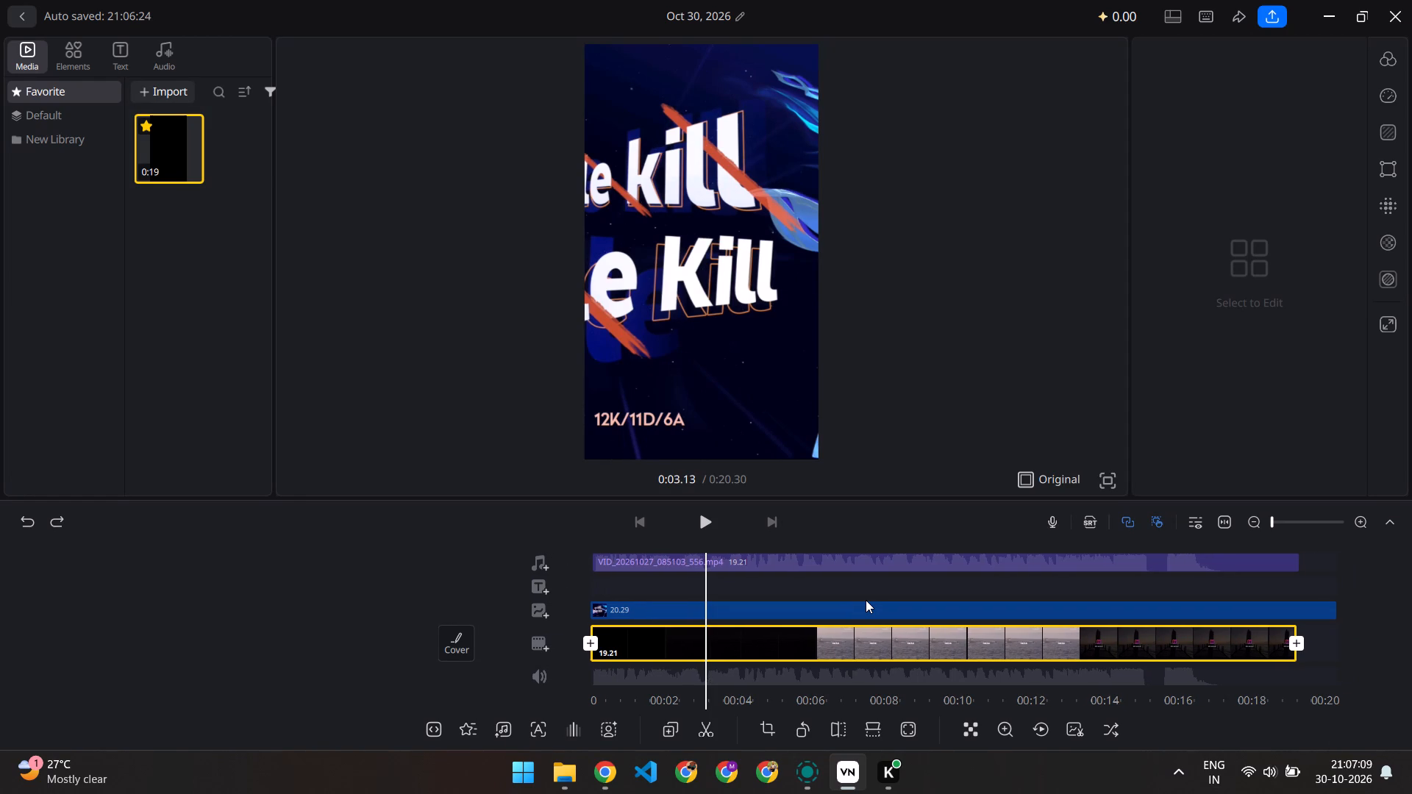
pyautogui.press('Right')
pyautogui.press('Right')
pyautogui.press('Right')
pyautogui.press('Right')
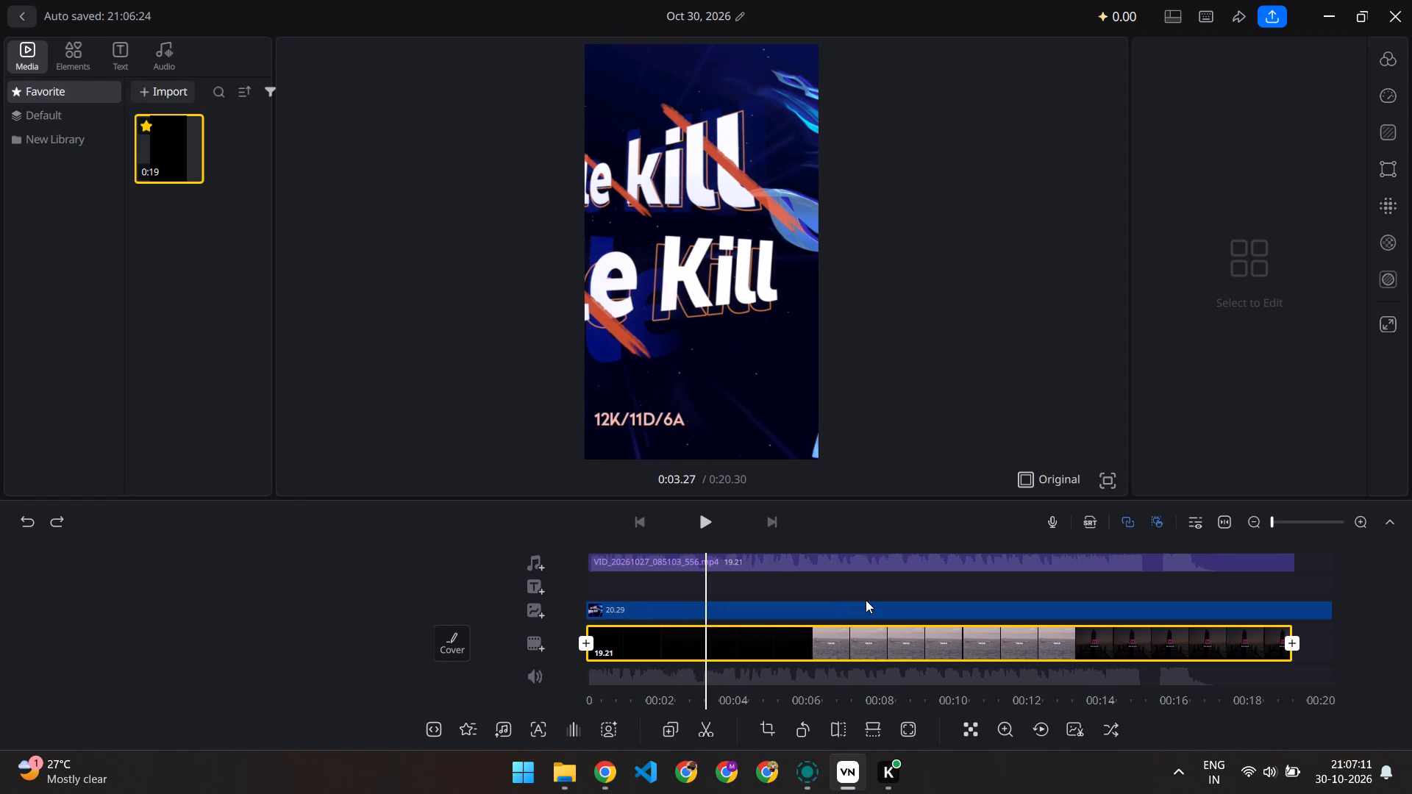
pyautogui.press('Right')
pyautogui.press('Right')
pyautogui.press('Right')
pyautogui.press('Right')
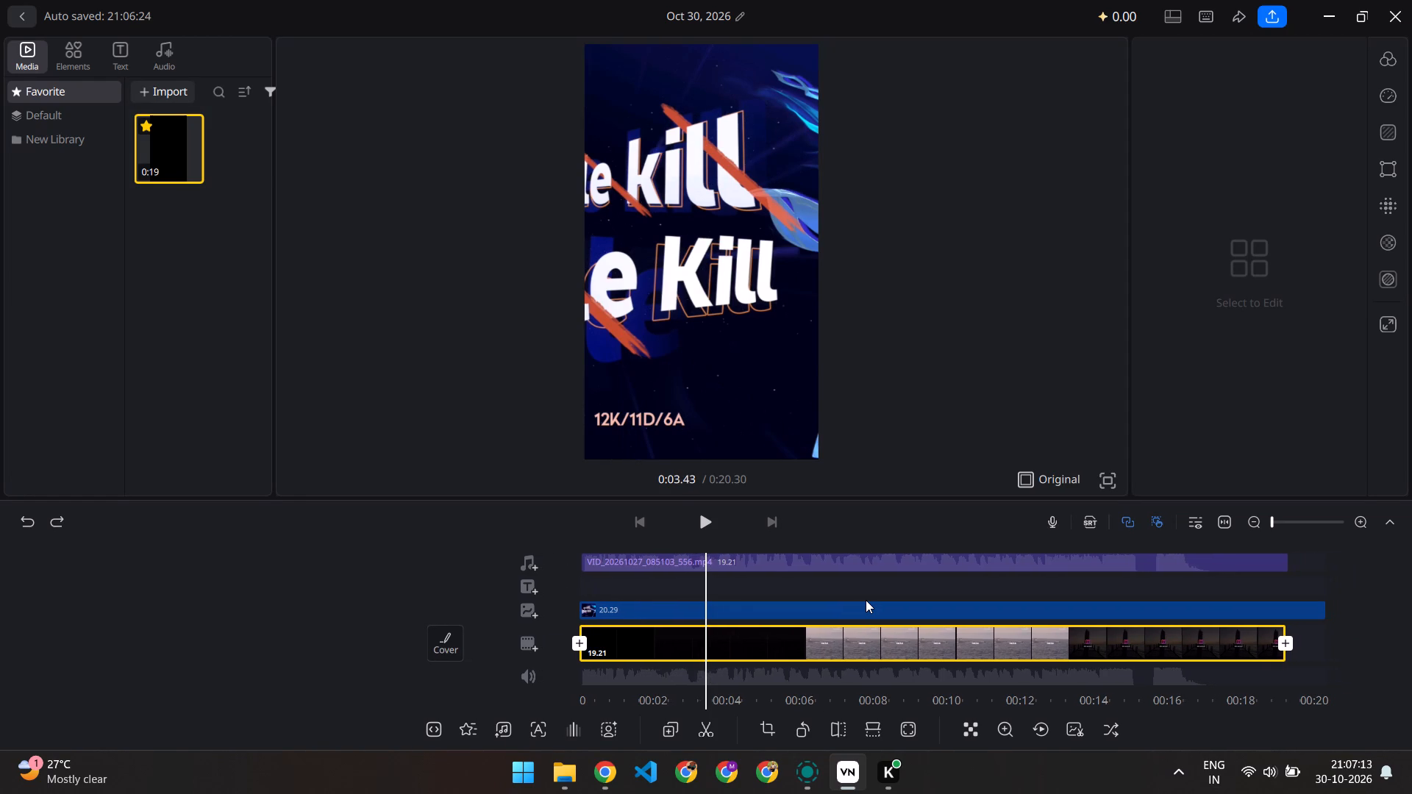
pyautogui.press('Right')
pyautogui.press('Right')
pyautogui.press('Right')
pyautogui.press('Right')
pyautogui.press('Right')
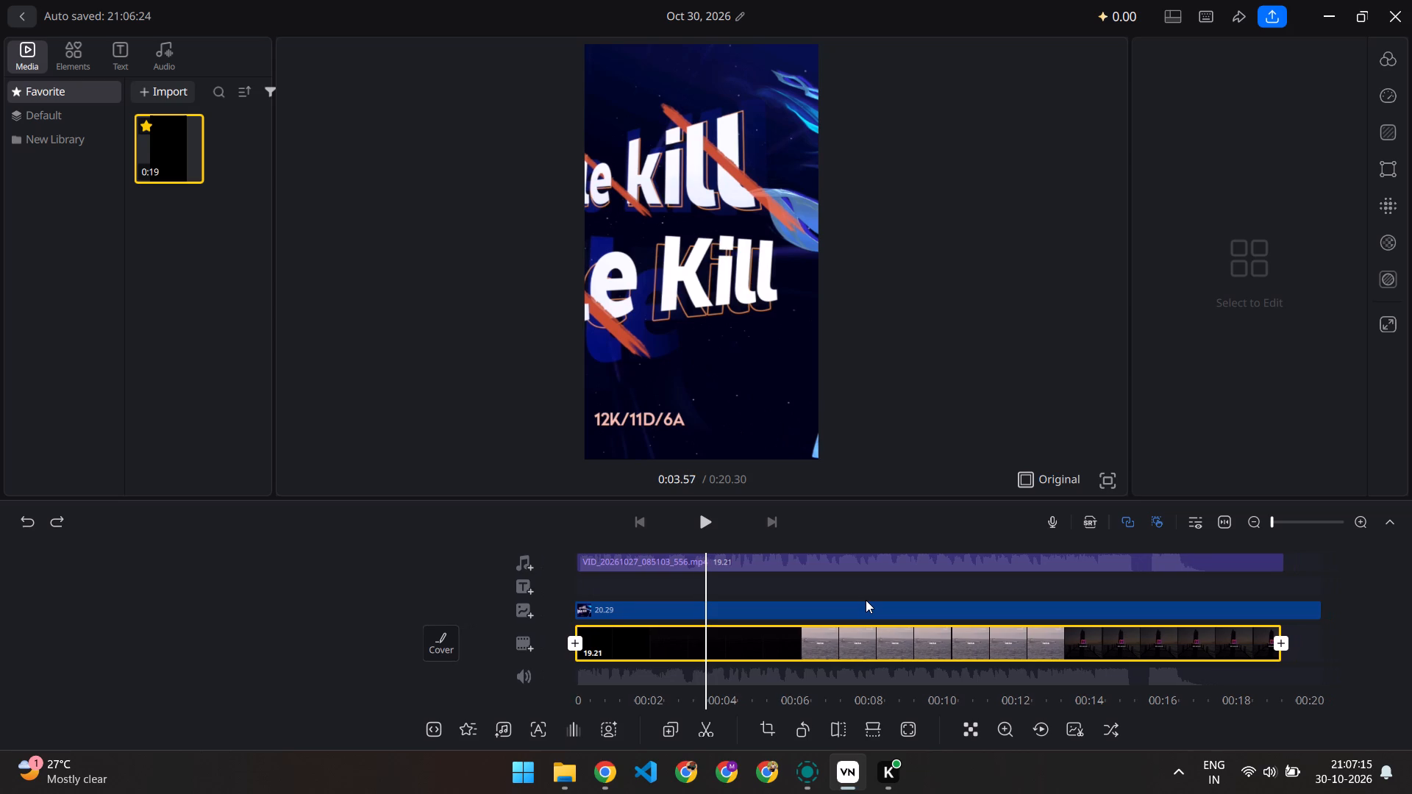
pyautogui.press('Right')
pyautogui.press('Right')
pyautogui.press('Right')
pyautogui.press('Right')
pyautogui.press('Right')
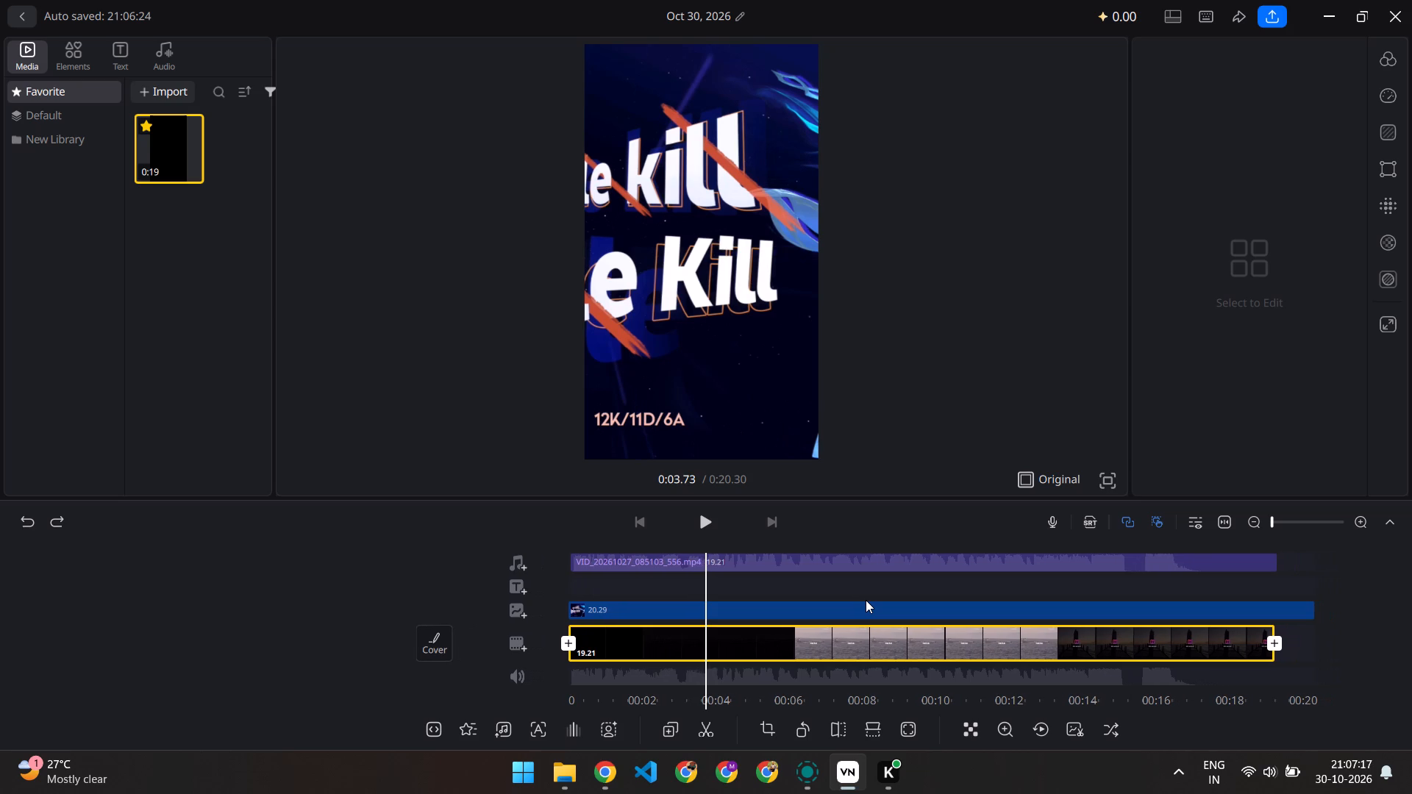
pyautogui.press('Right')
pyautogui.press('Right')
pyautogui.press('Right')
pyautogui.press('Right')
pyautogui.press('Right')
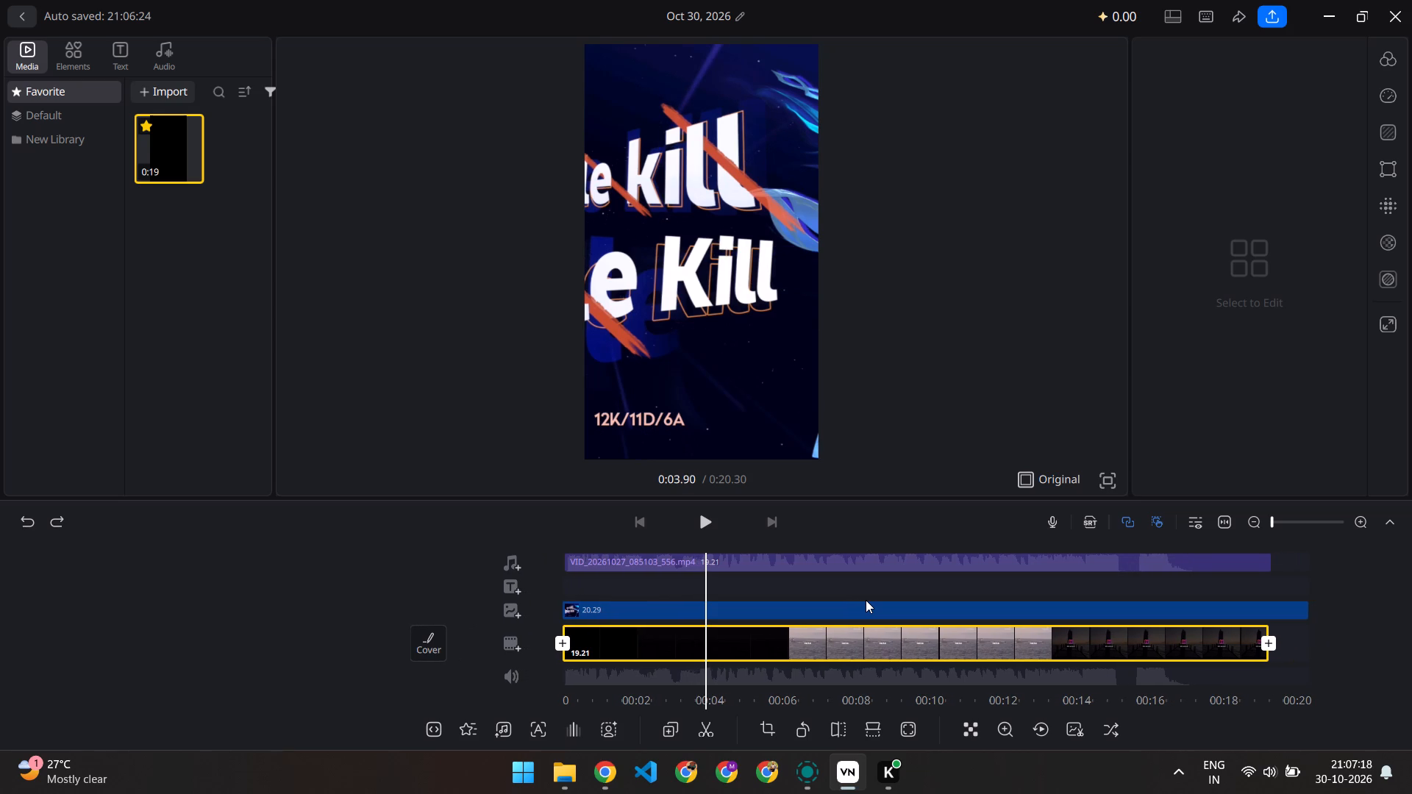
pyautogui.press('Right')
pyautogui.press('Right')
pyautogui.press('Right')
pyautogui.press('Right')
pyautogui.press('Right')
pyautogui.press('Right')
pyautogui.press('Right')
pyautogui.press('Right')
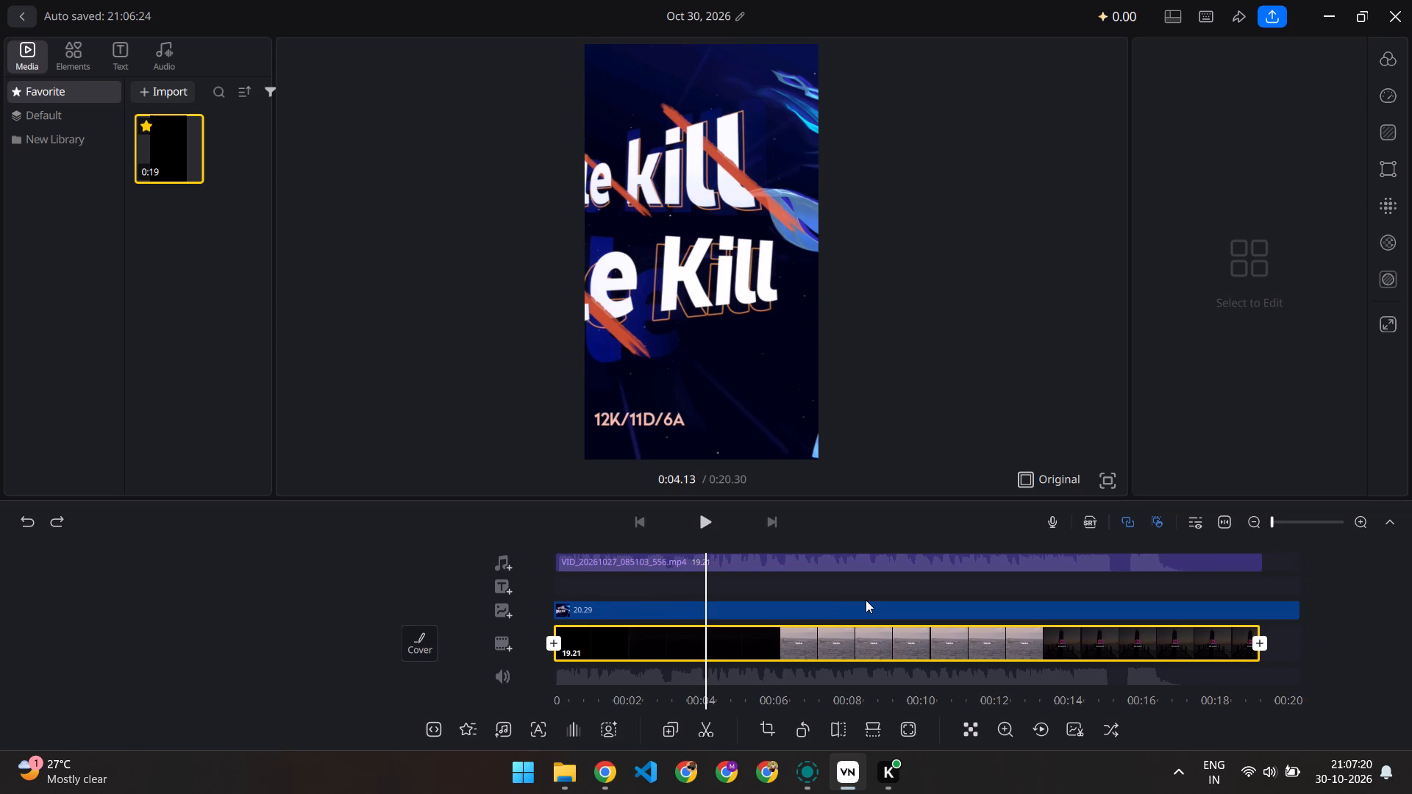
pyautogui.press('Right')
pyautogui.press('Left')
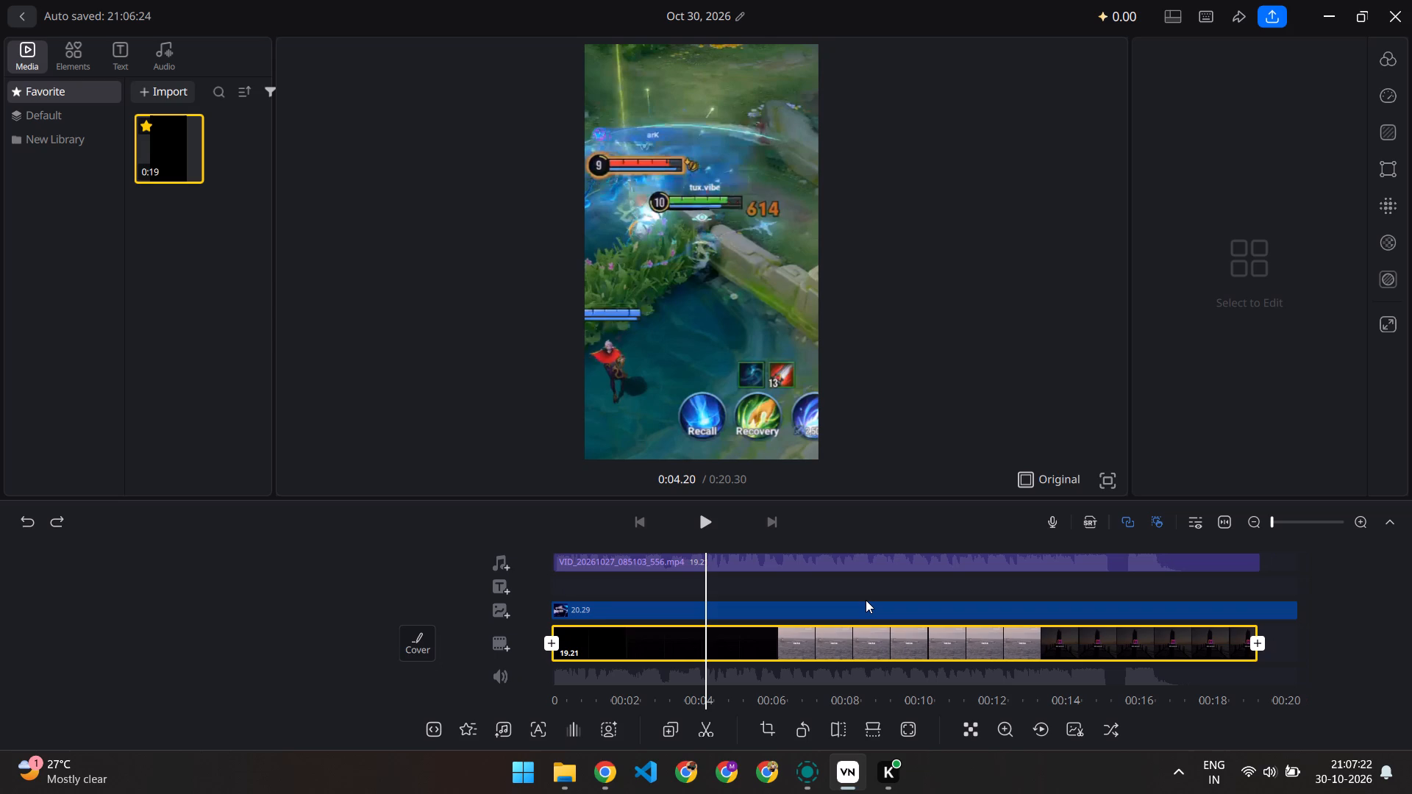
pyautogui.press('Left')
pyautogui.press('Left')
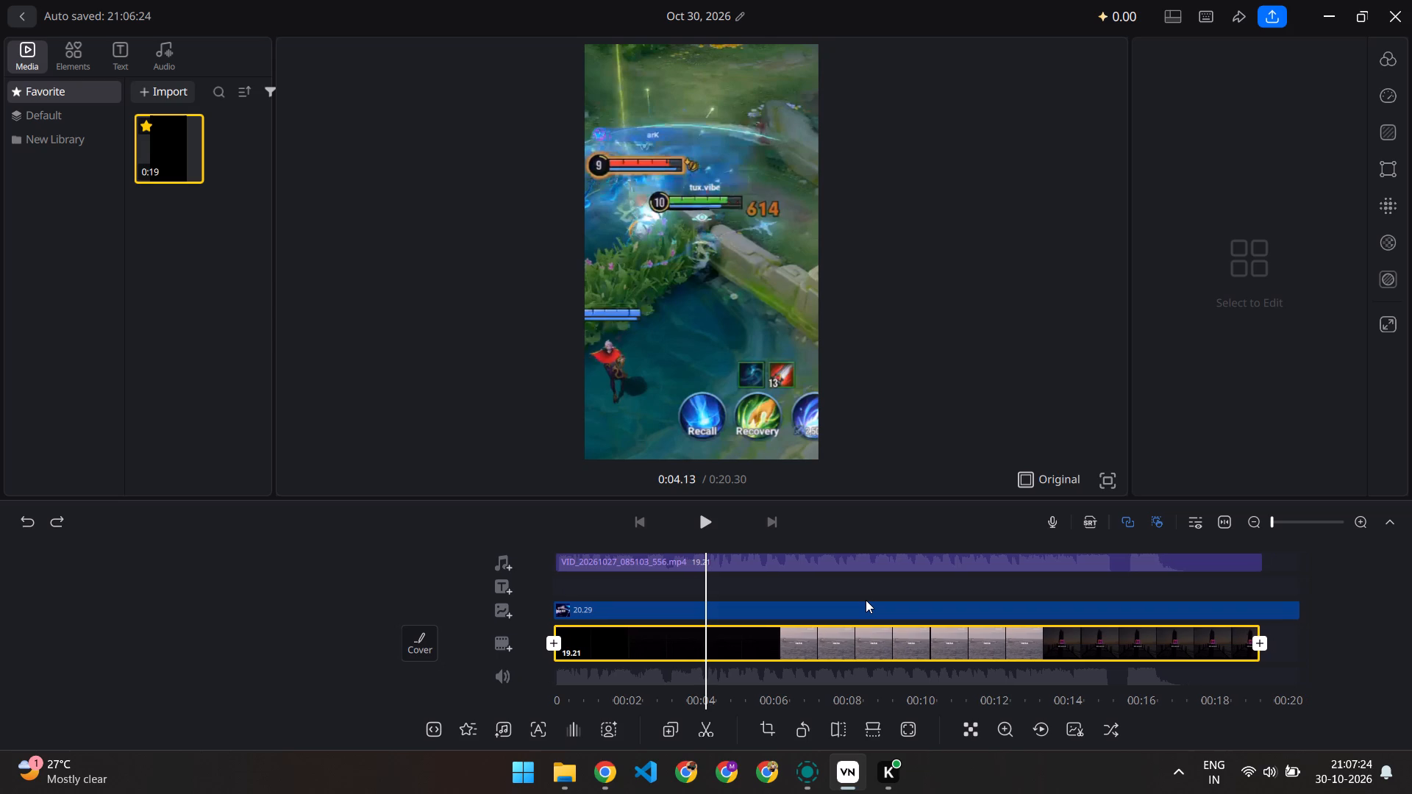
pyautogui.press('Left')
pyautogui.press('Left')
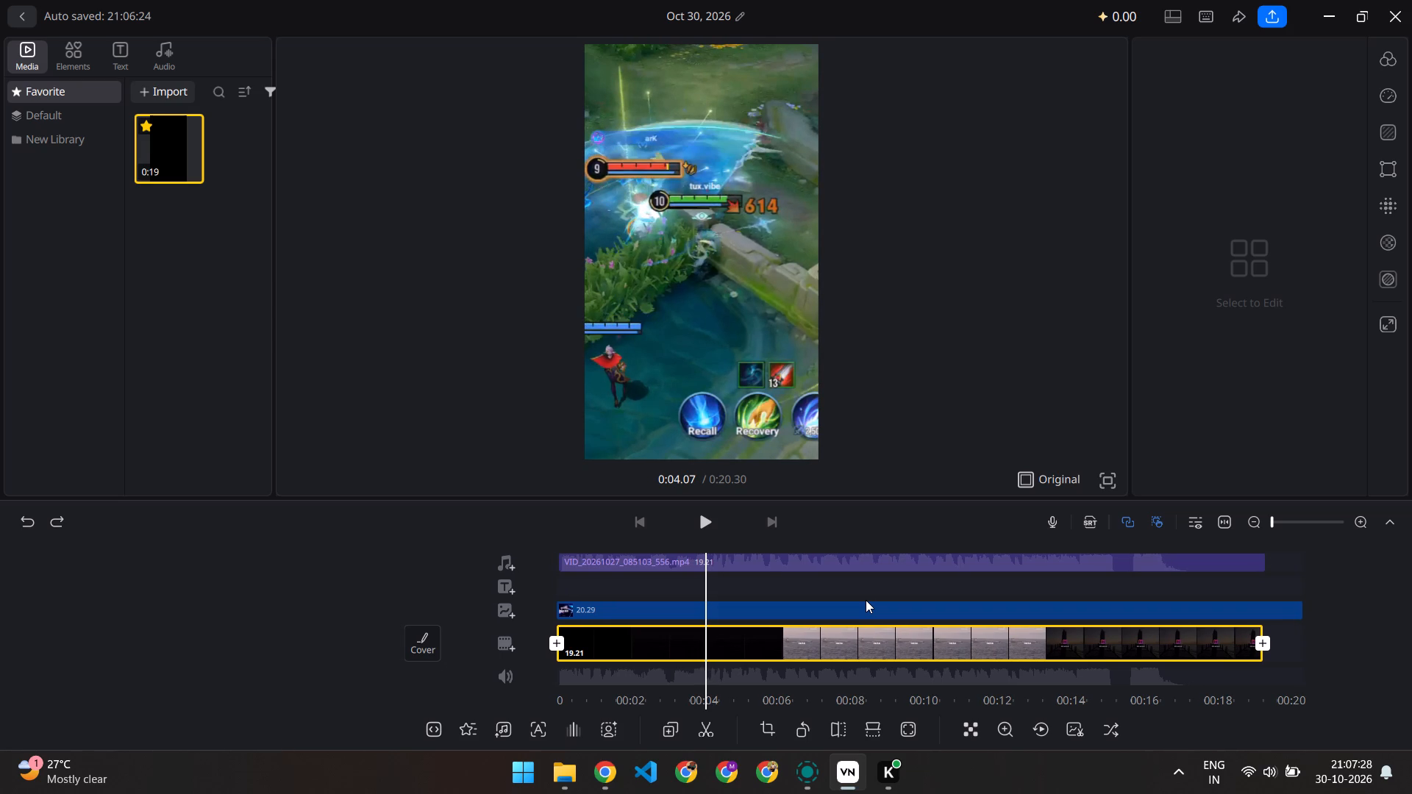
# Split the Triple Kill overlay at 0:04.10, where gameplay begins, and delete the title segment before the split.
pyautogui.press('Right')
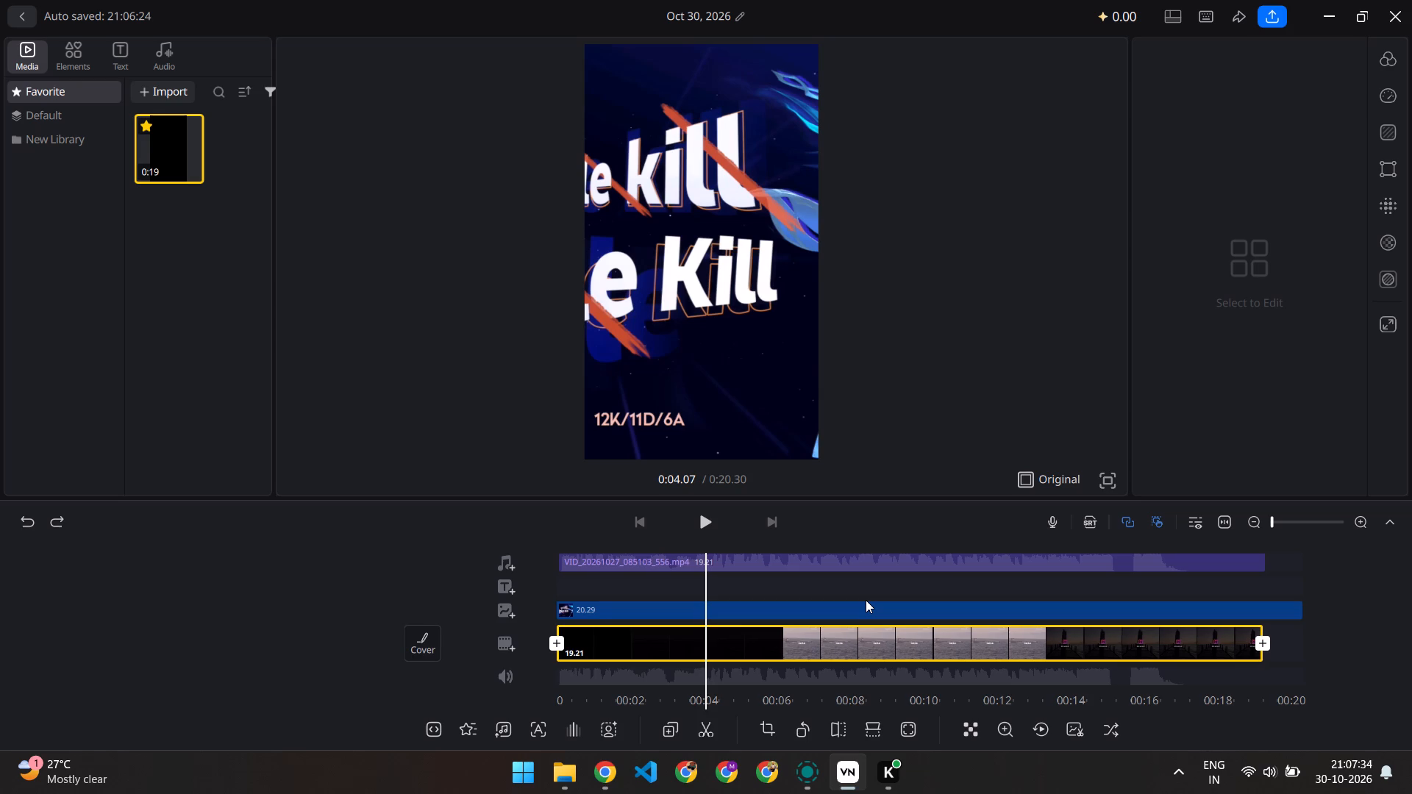
pyautogui.press('Right')
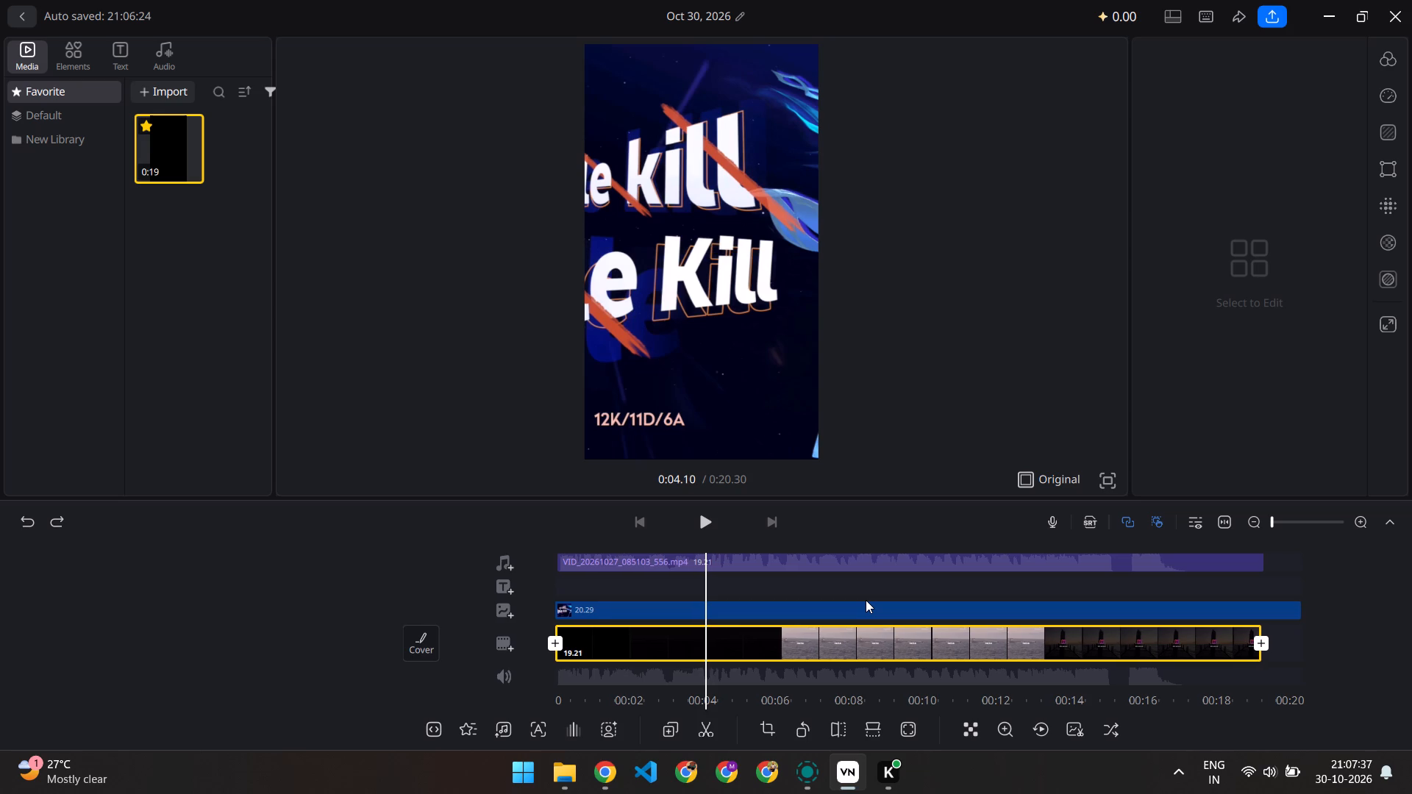
pyautogui.press('Right')
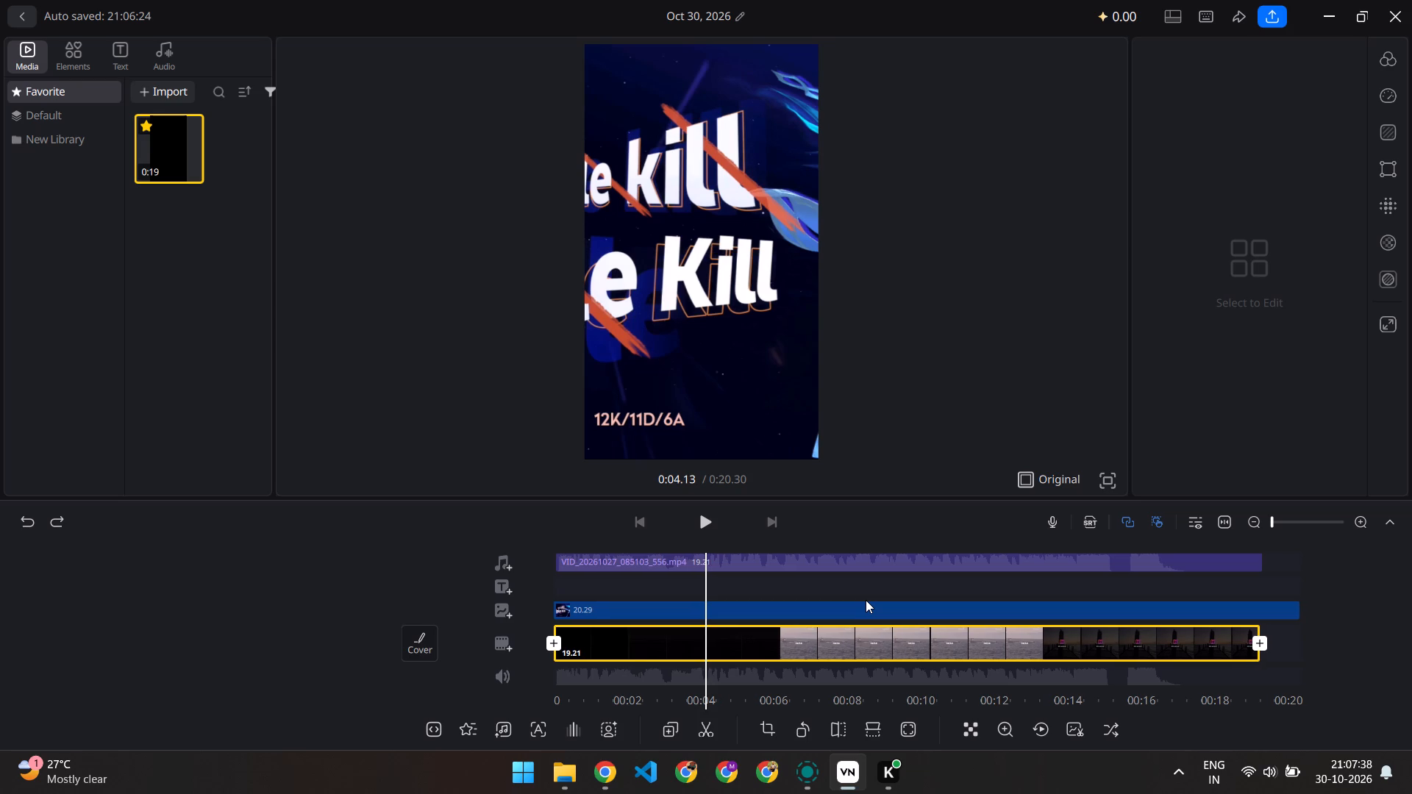
pyautogui.rightClick(797, 609)
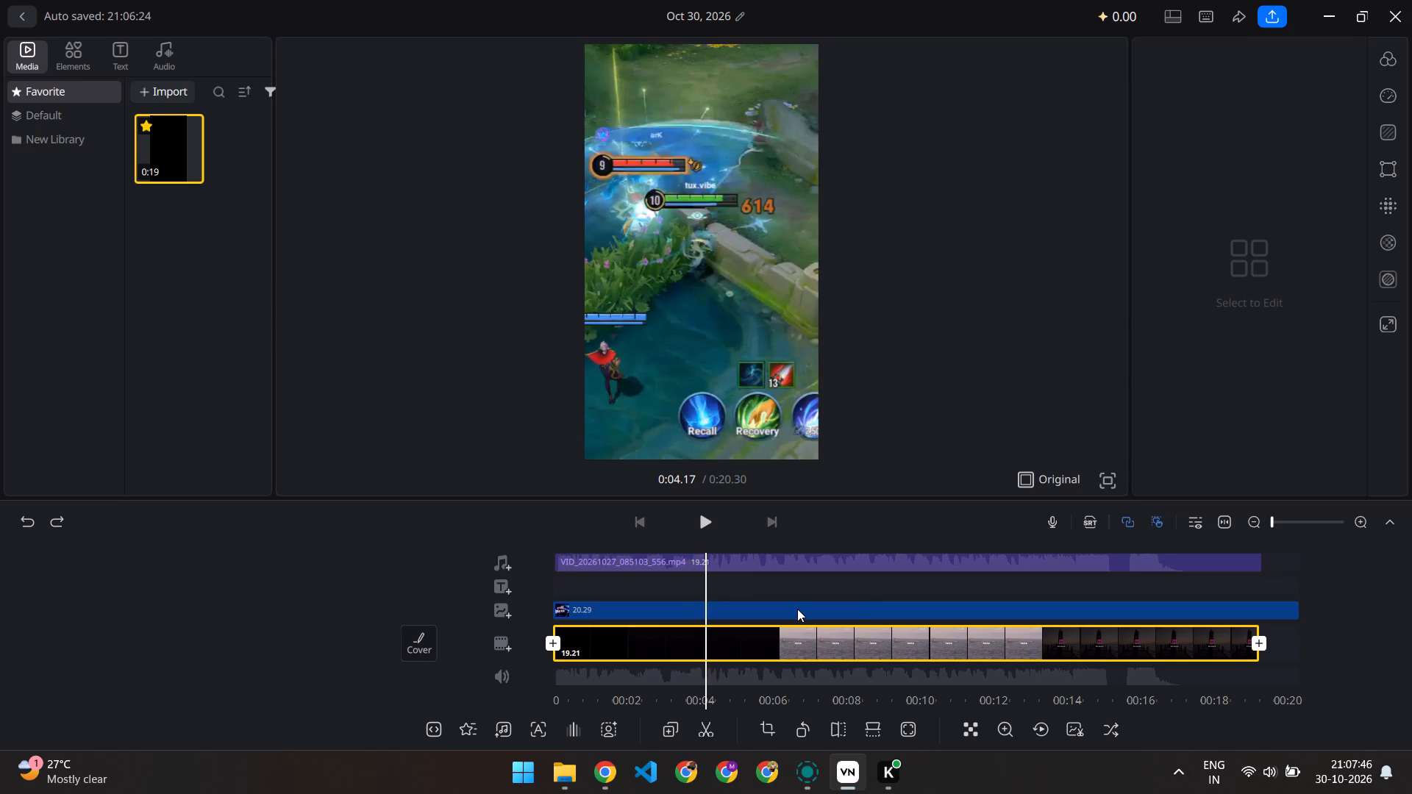
pyautogui.click(704, 614)
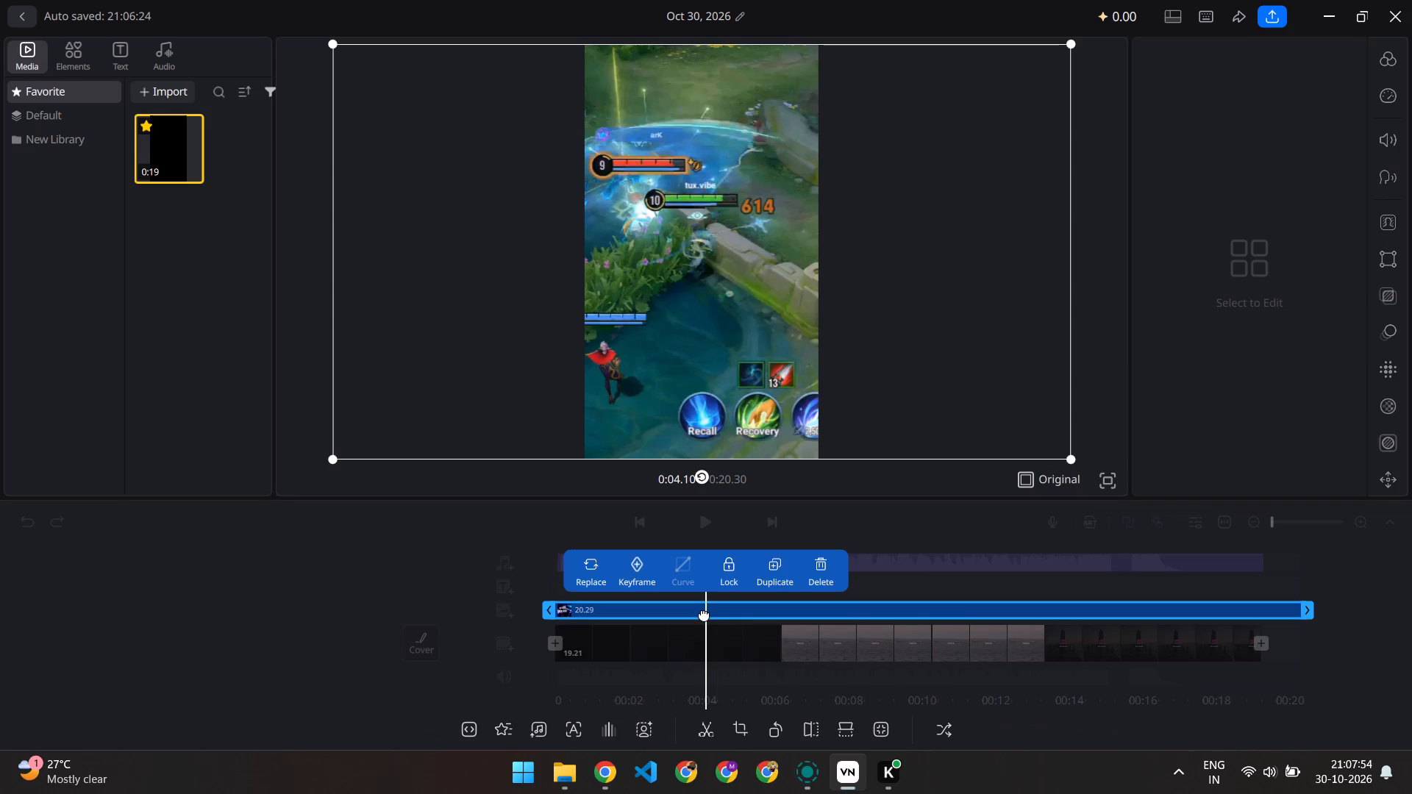
pyautogui.click(705, 734)
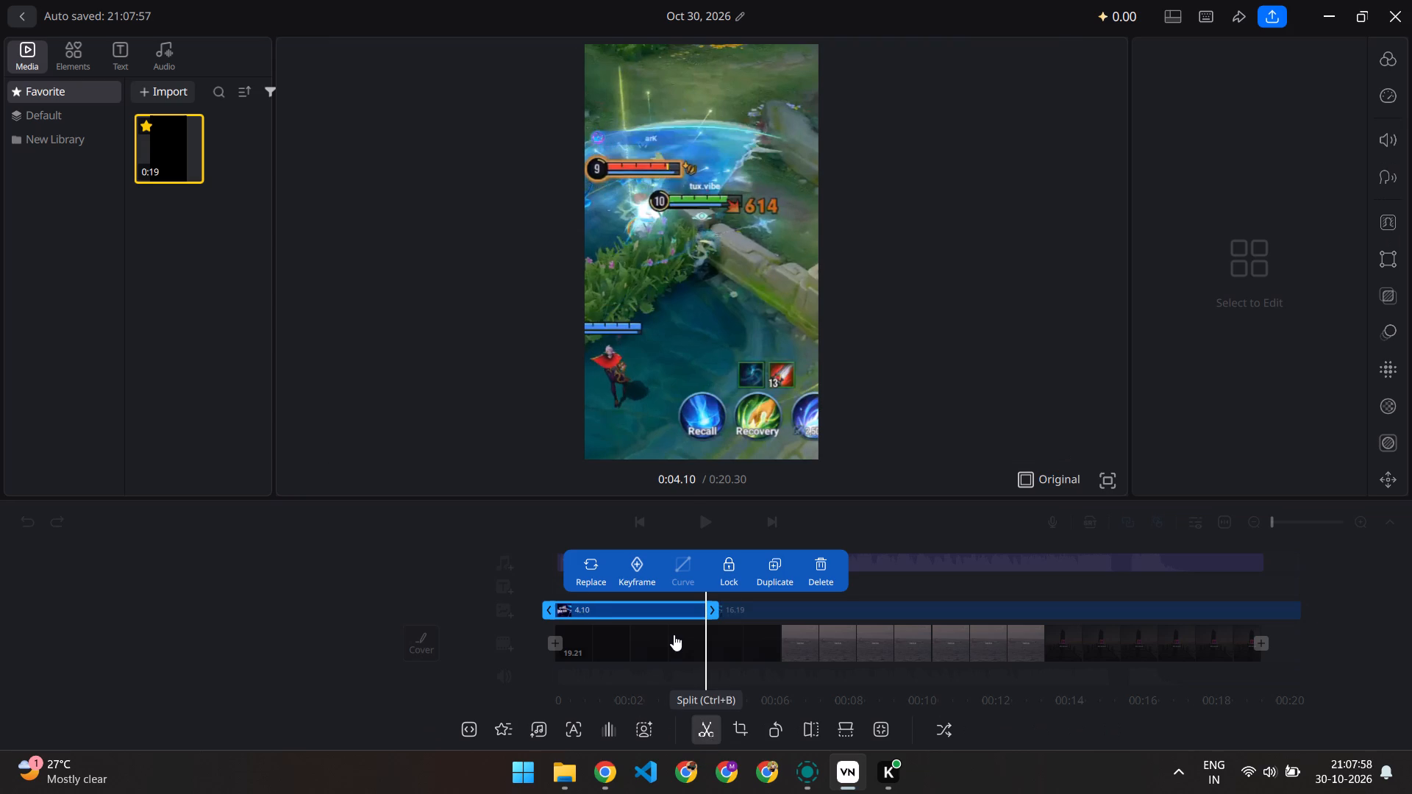
pyautogui.click(817, 572)
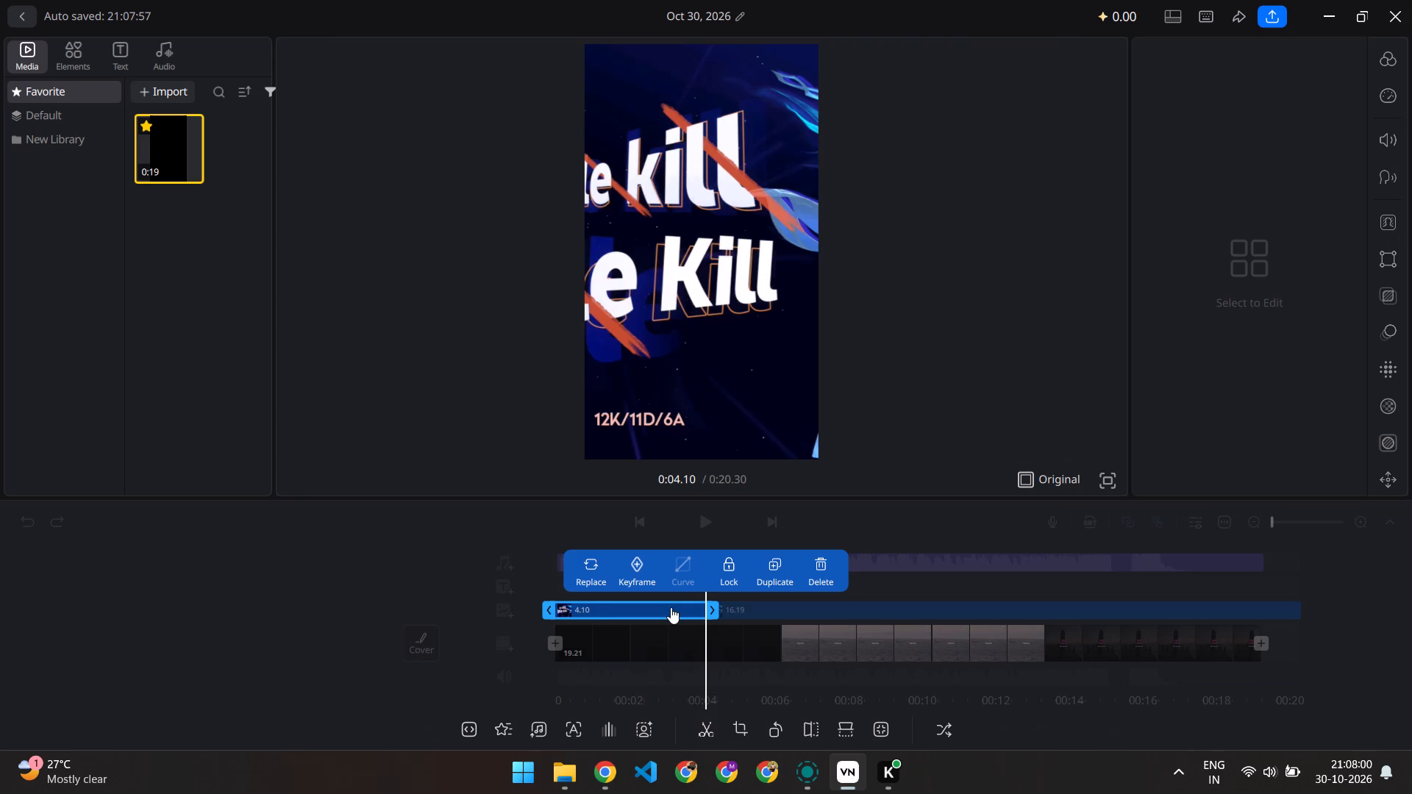
# Move the remaining gameplay overlay segment to the very start of the timeline.
pyautogui.moveTo(749, 608); pyautogui.dragTo(645, 611)
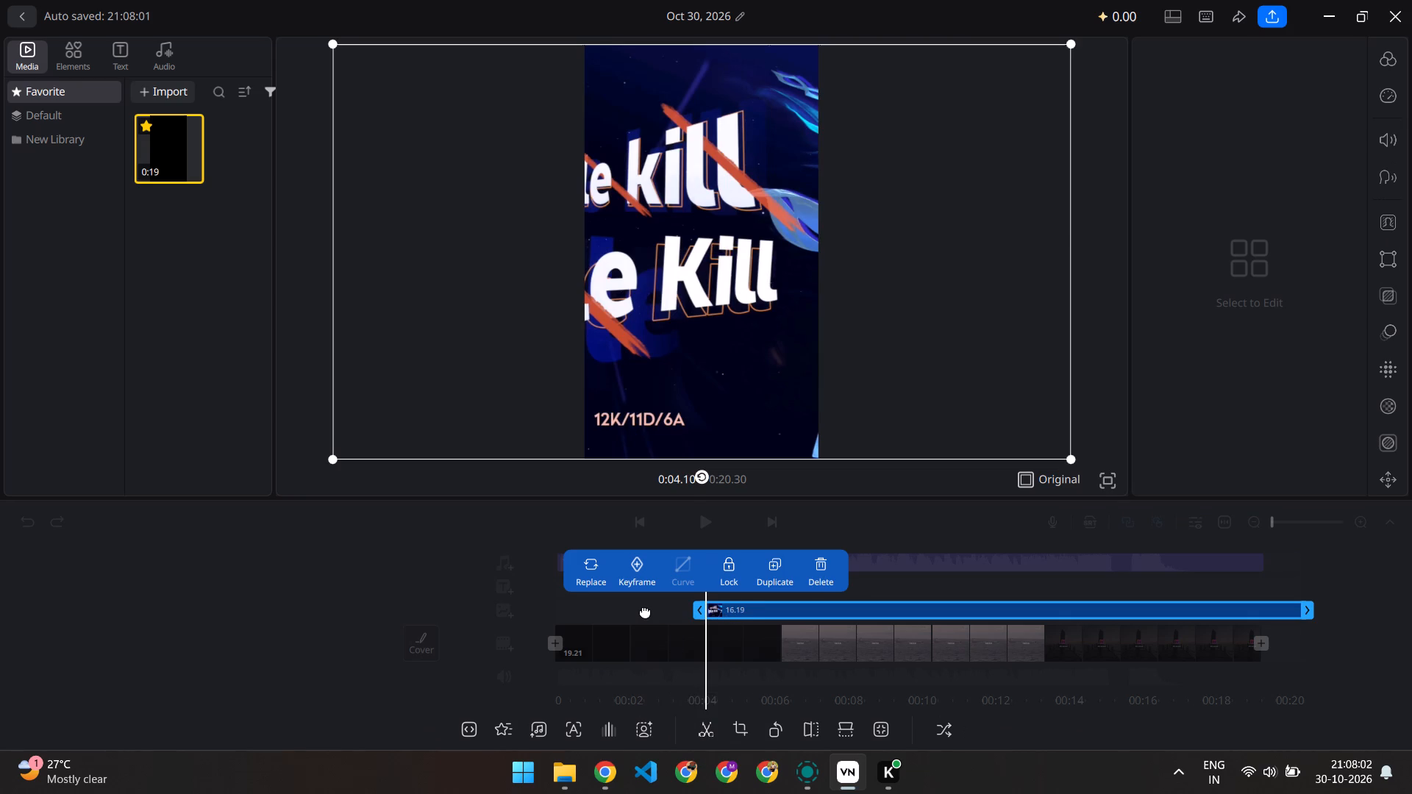
pyautogui.moveTo(645, 611); pyautogui.dragTo(563, 612)
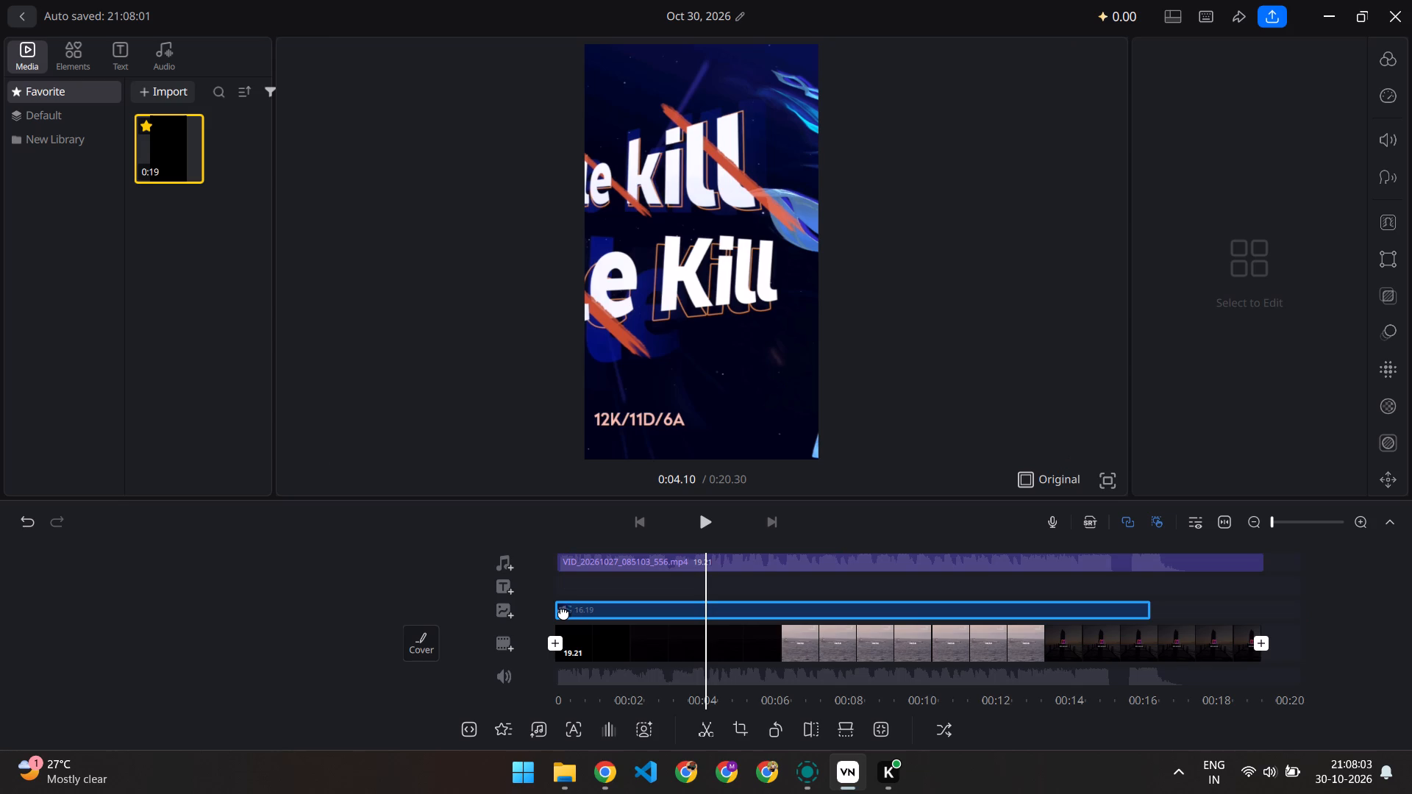
pyautogui.click(396, 606)
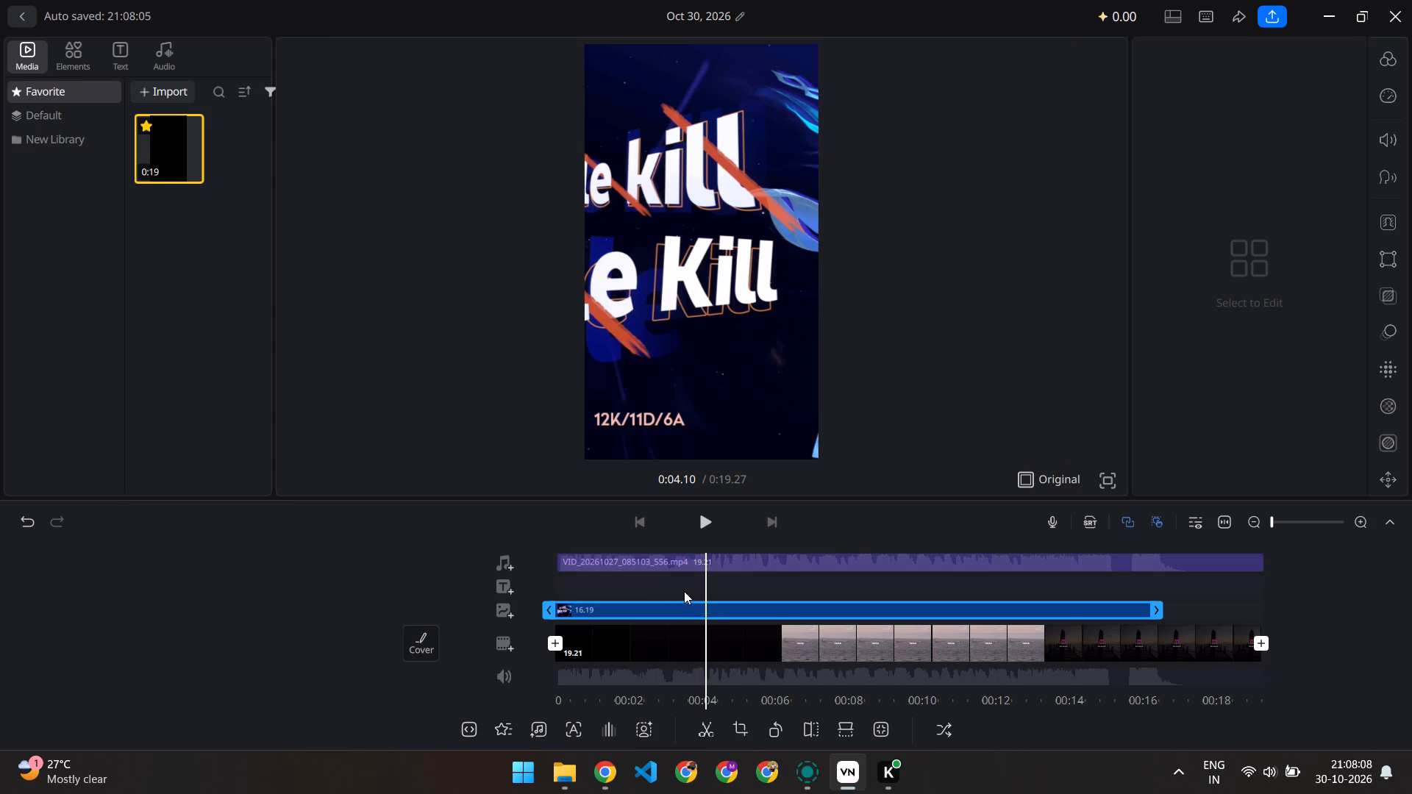
pyautogui.click(1206, 588)
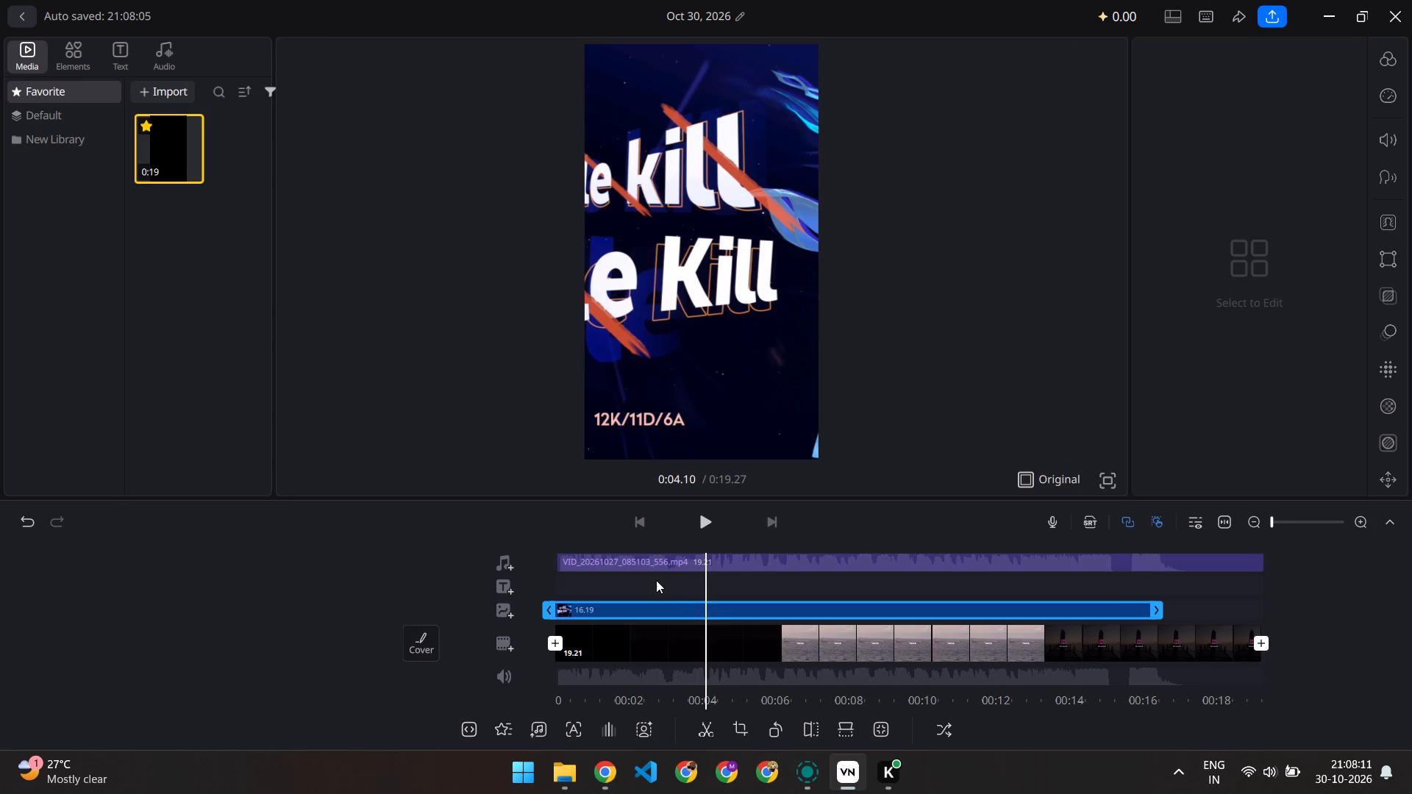
# Align the start of the VID_20261027_085103_556.mp4 audio clip with the very start of the timeline.
pyautogui.click(656, 580)
pyautogui.hscroll(8, 656, 580)
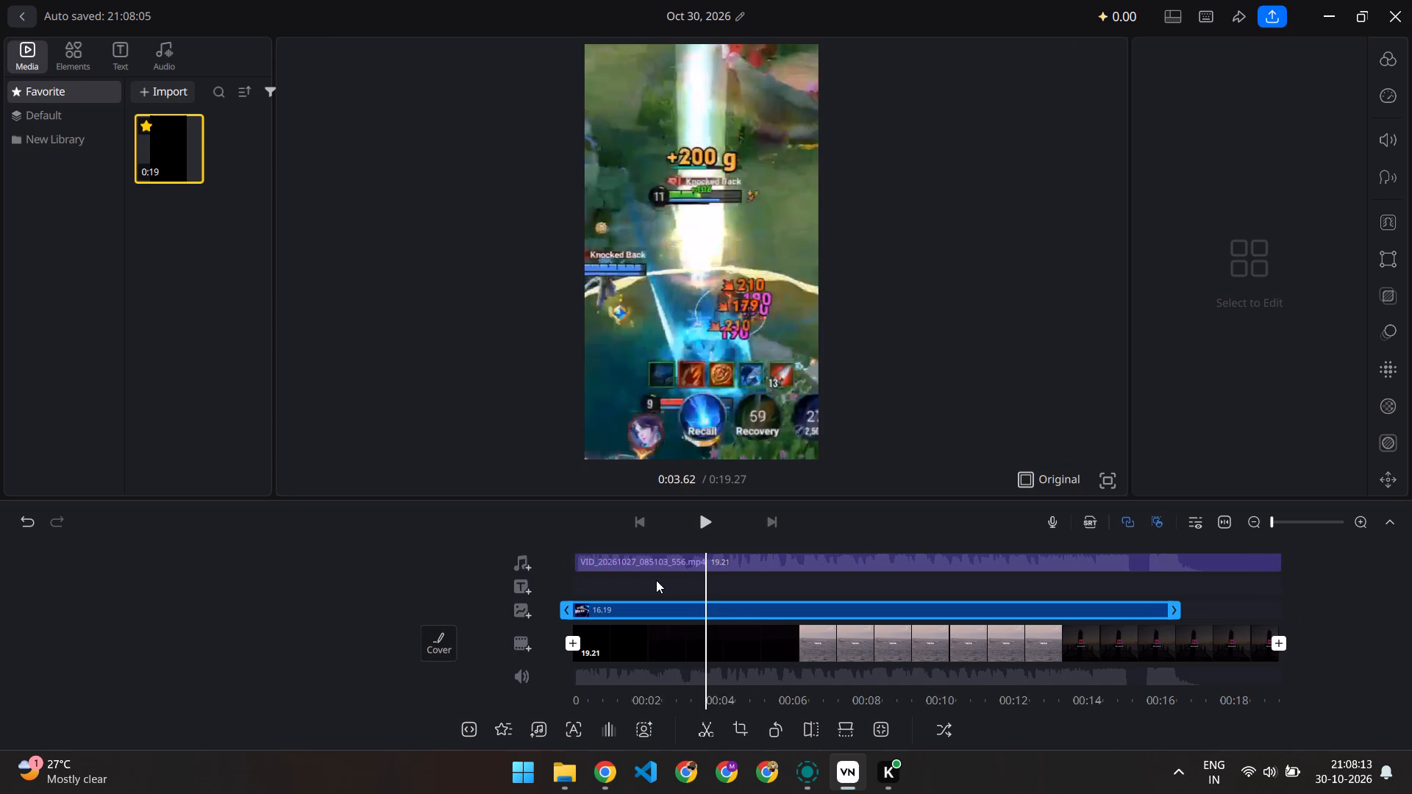
pyautogui.hscroll(20, 656, 580)
pyautogui.hscroll(20, 656, 580)
pyautogui.hscroll(16, 656, 580)
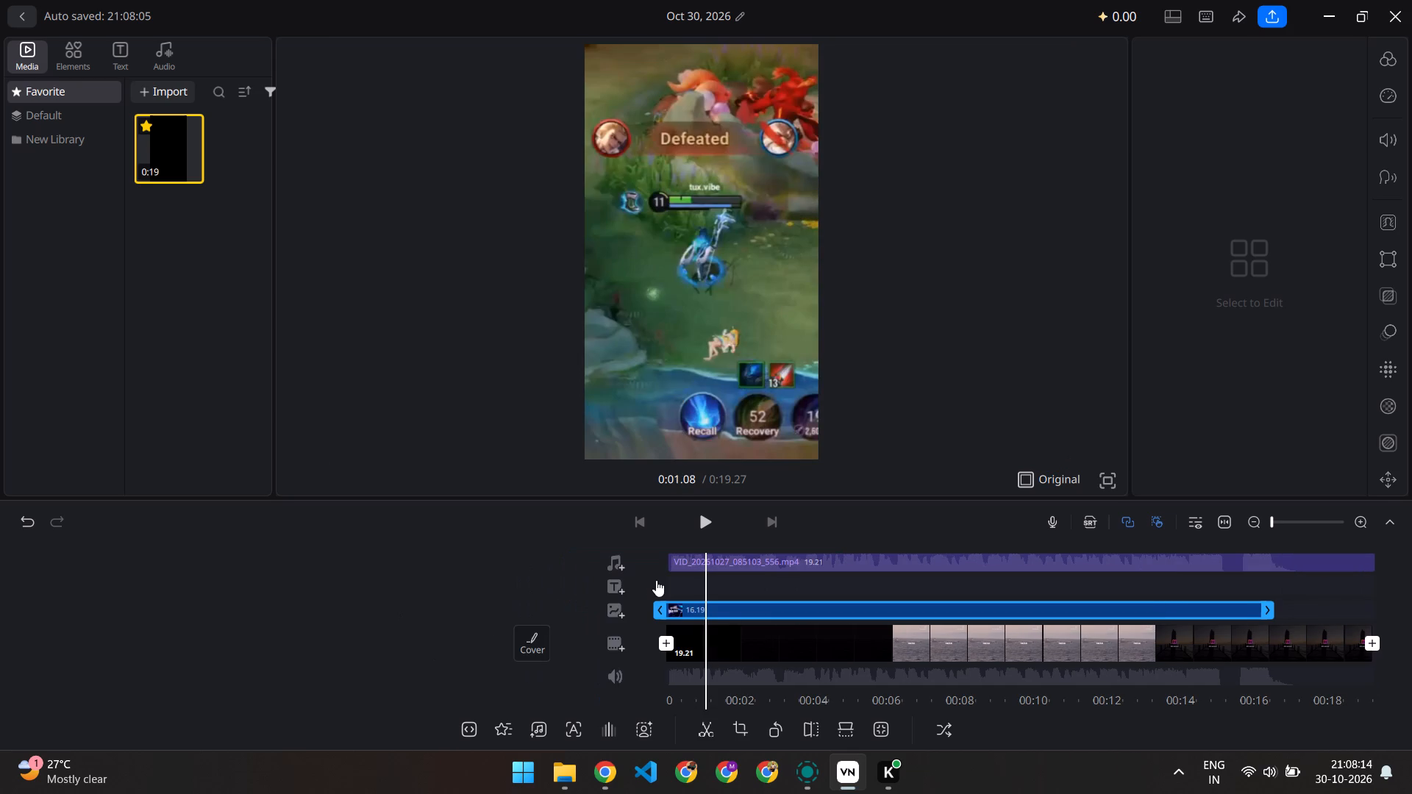
pyautogui.hscroll(4, 656, 580)
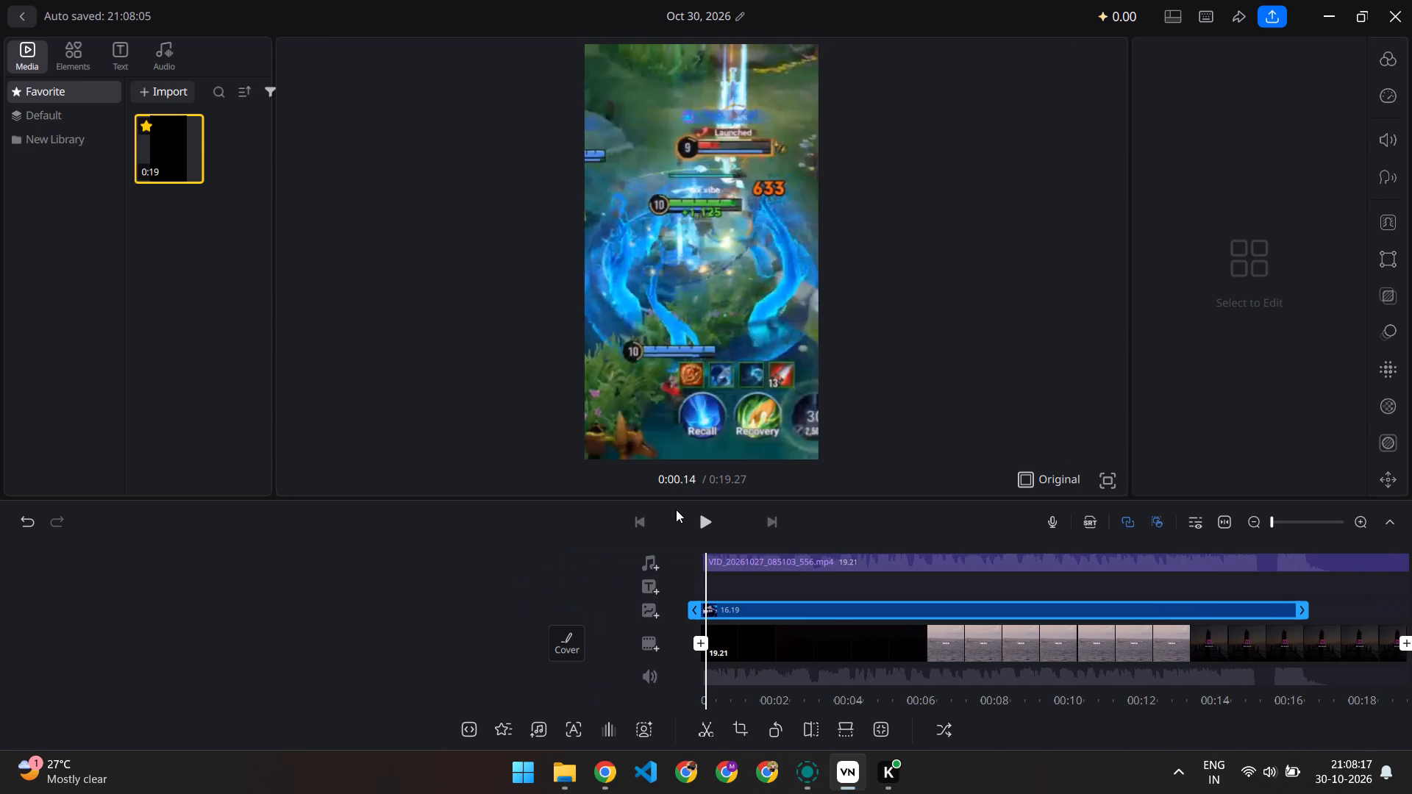
pyautogui.click(682, 579)
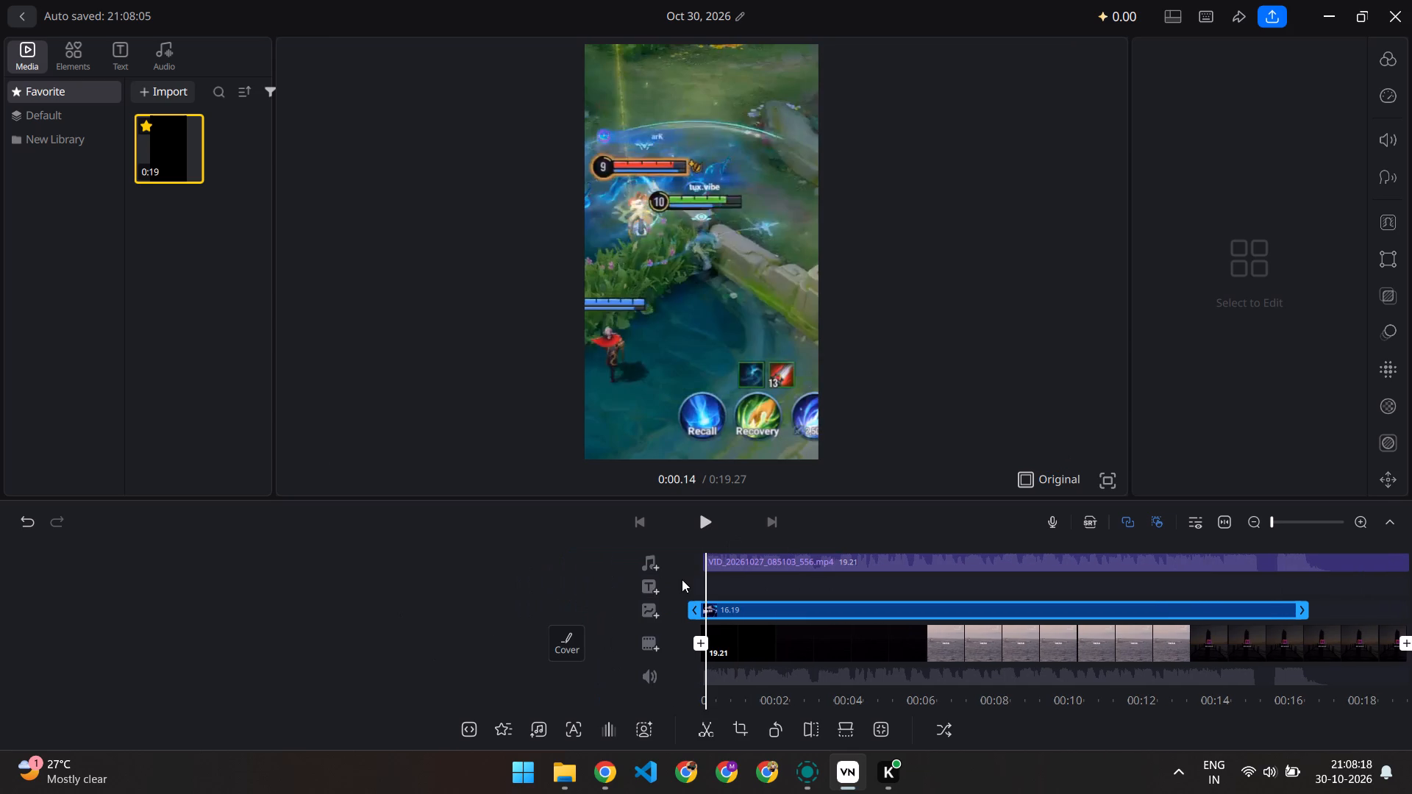
pyautogui.hscroll(6, 682, 579)
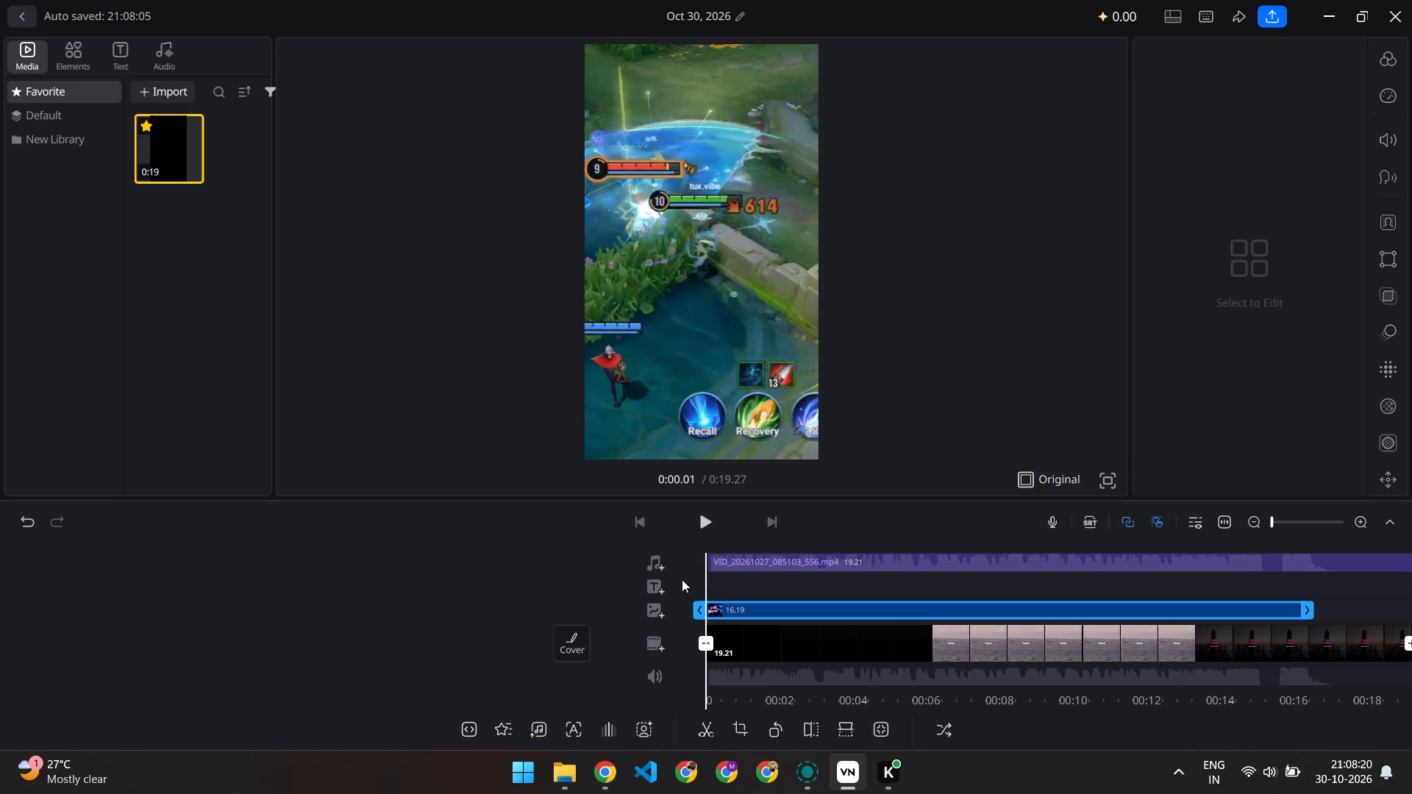
pyautogui.hscroll(2, 683, 579)
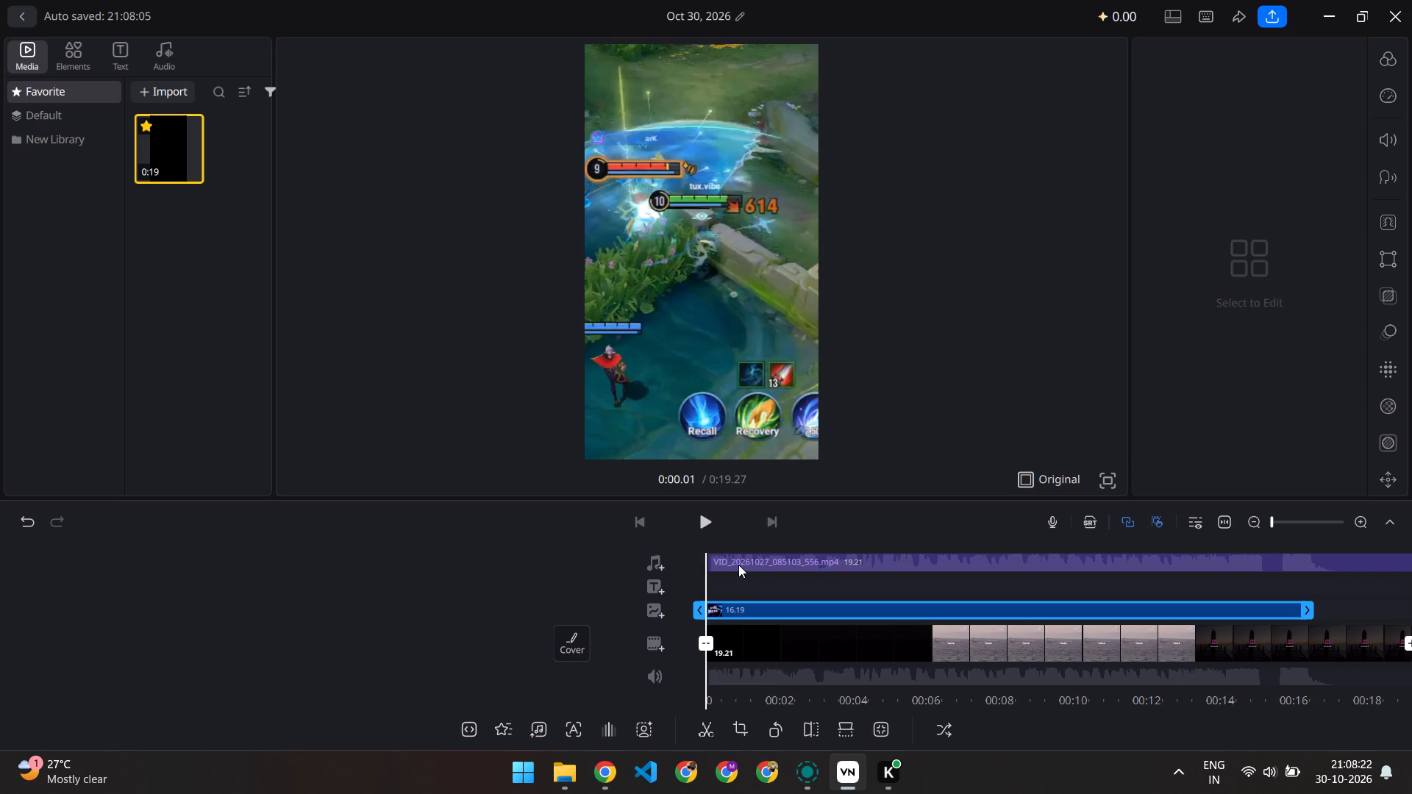
pyautogui.click(738, 565)
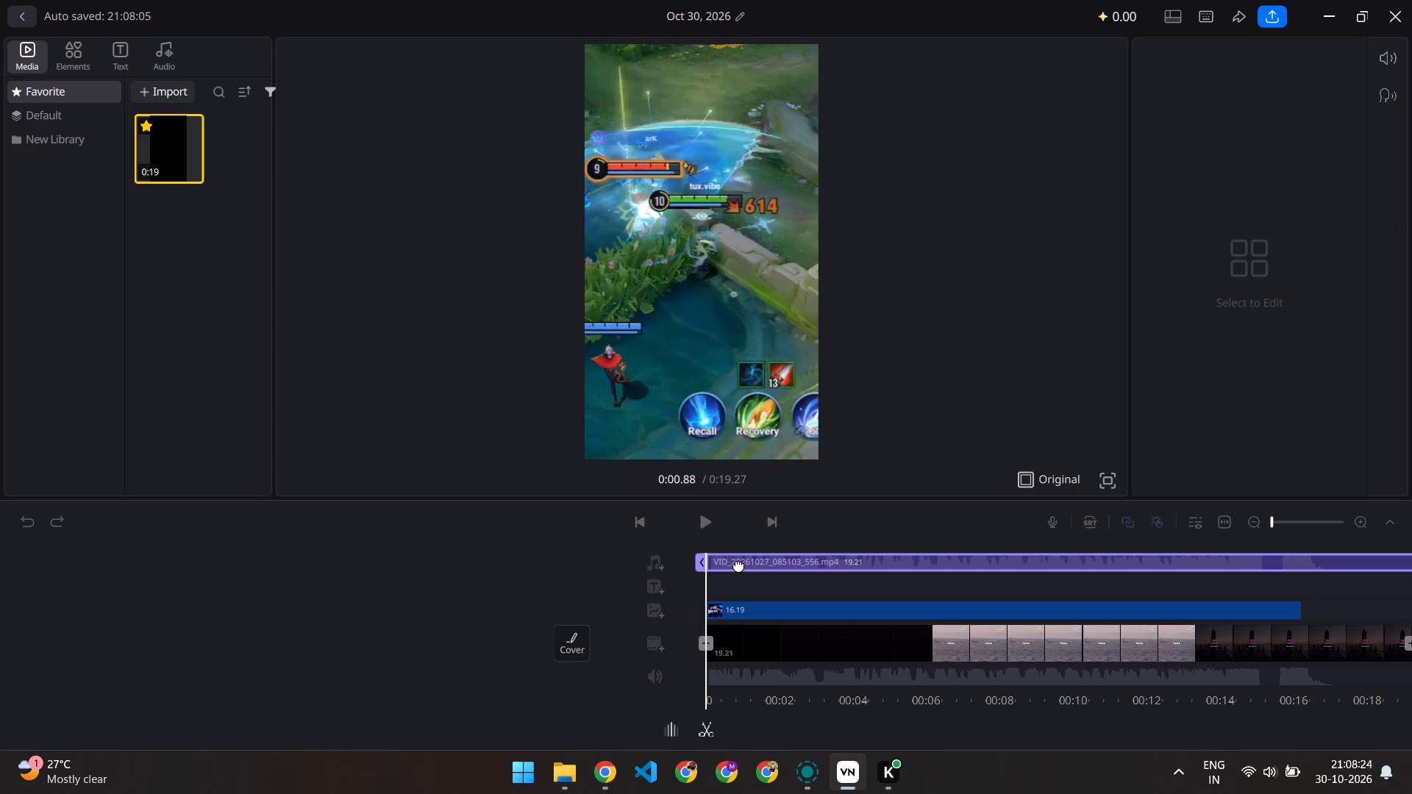
pyautogui.moveTo(738, 565); pyautogui.dragTo(672, 567)
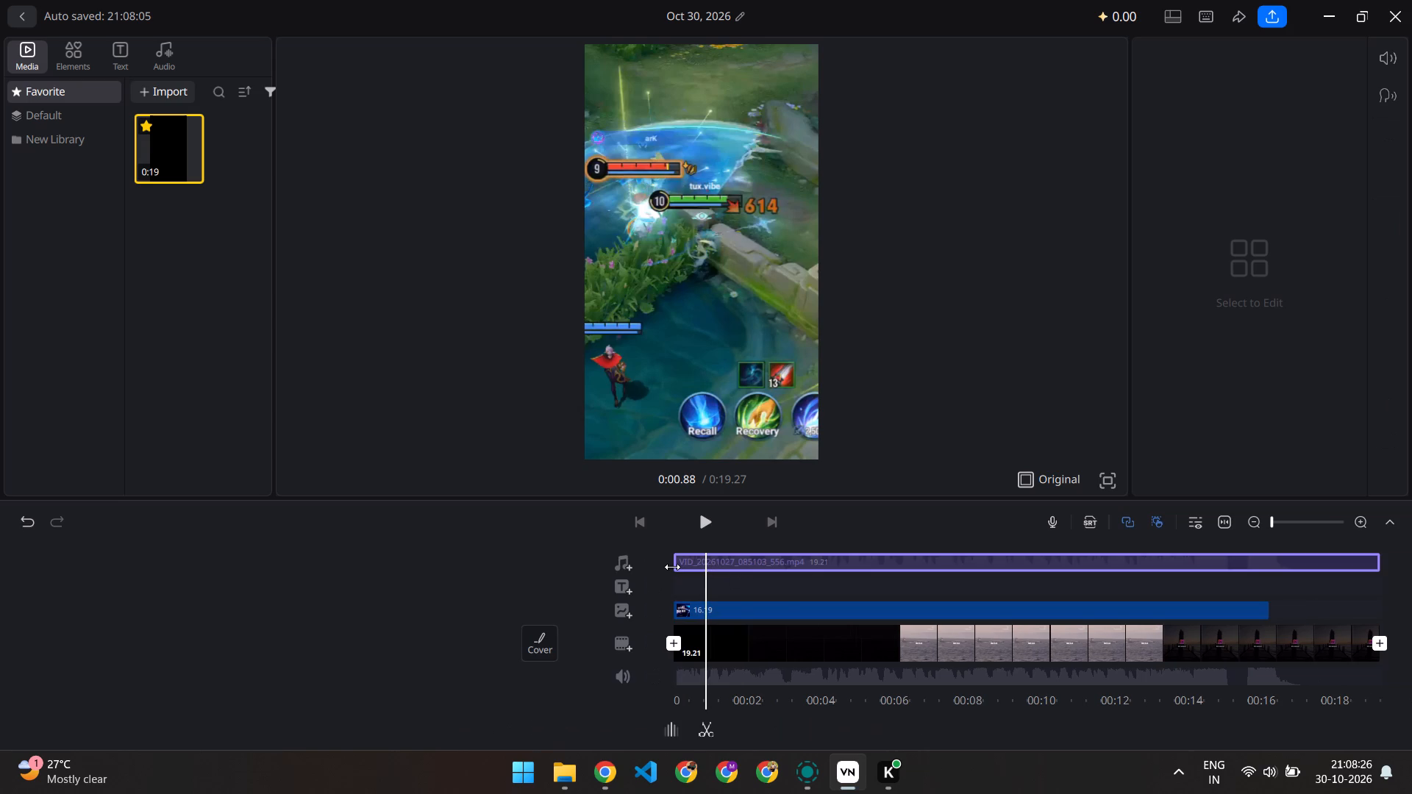
pyautogui.click(660, 589)
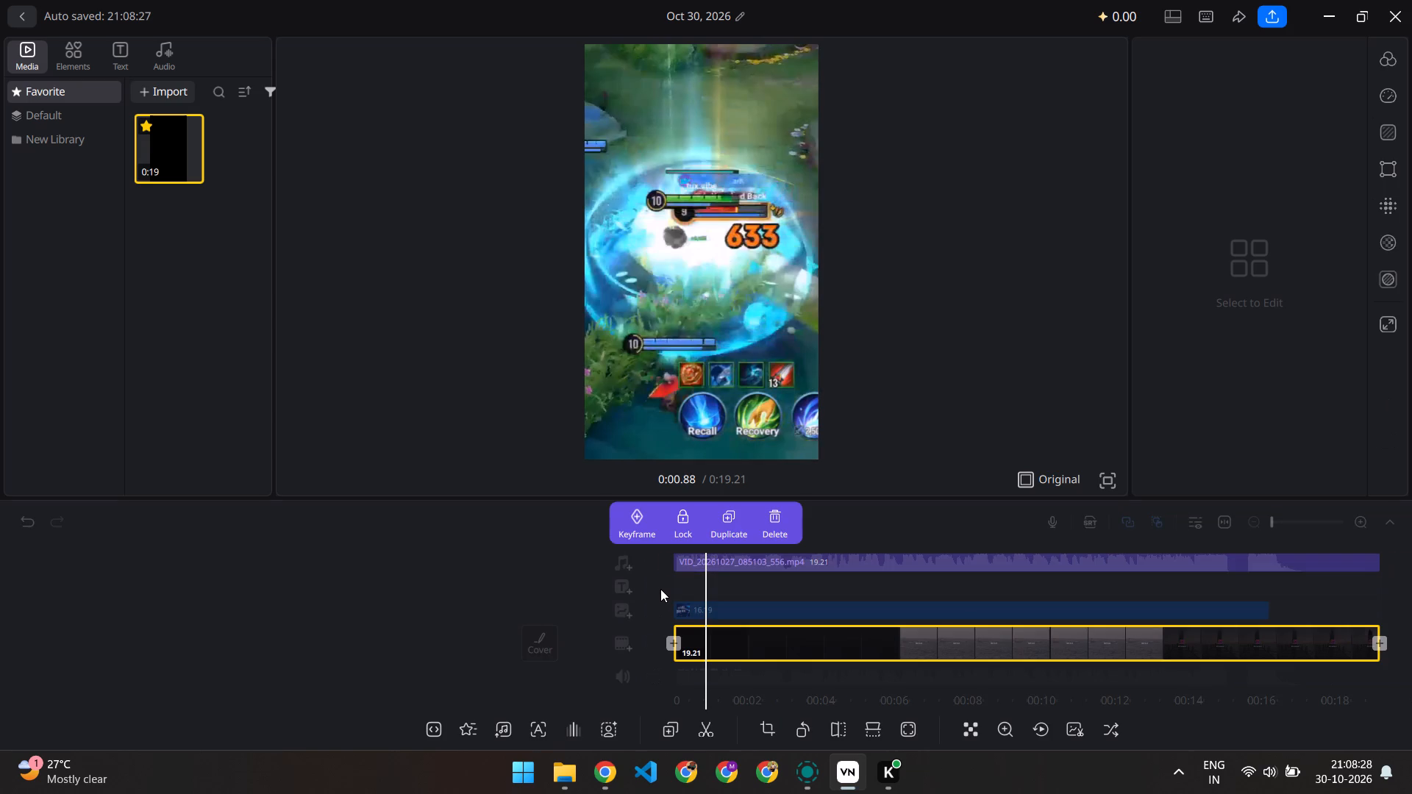
# Play the edit from the timeline start to check the gameplay overlay against the template audio.
pyautogui.hscroll(17, 660, 589)
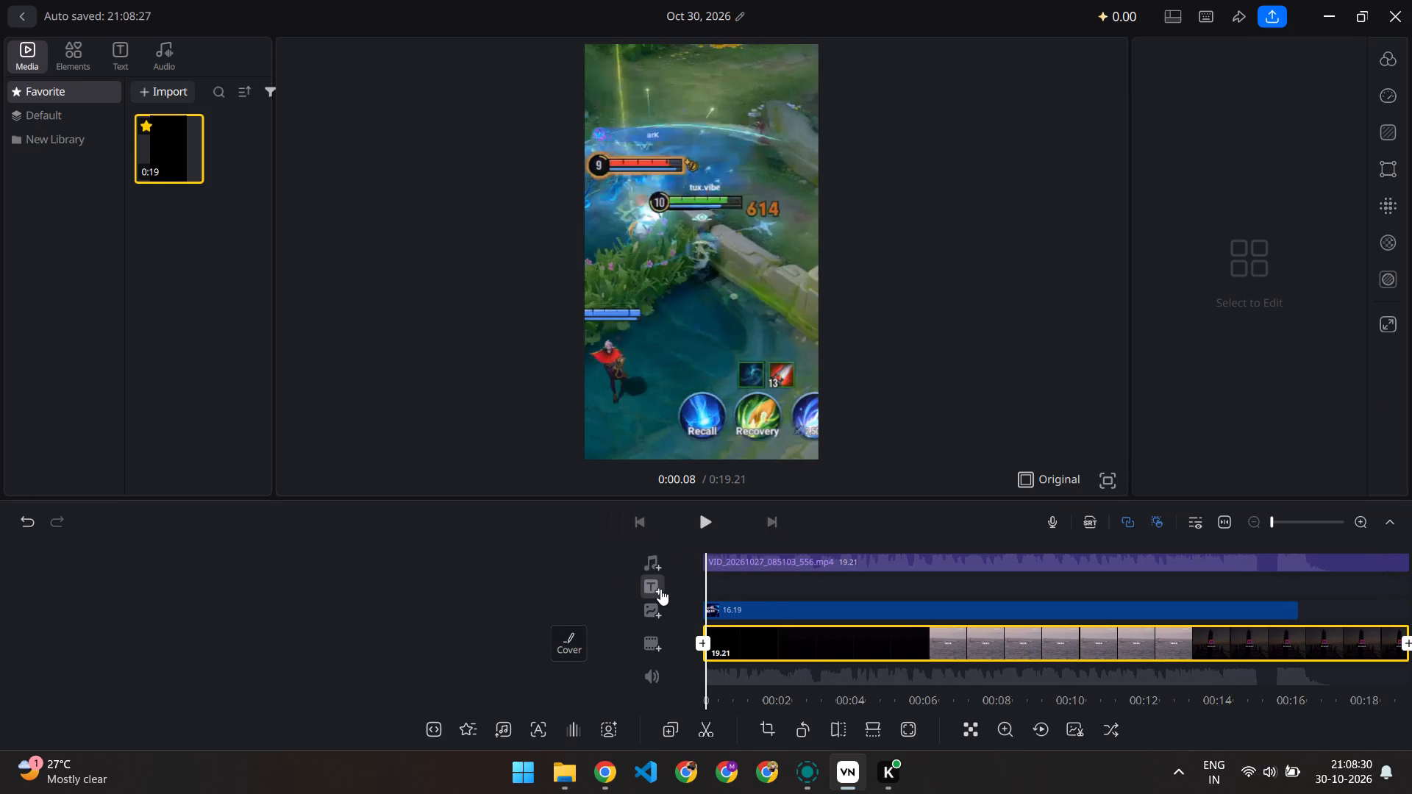
pyautogui.click(717, 523)
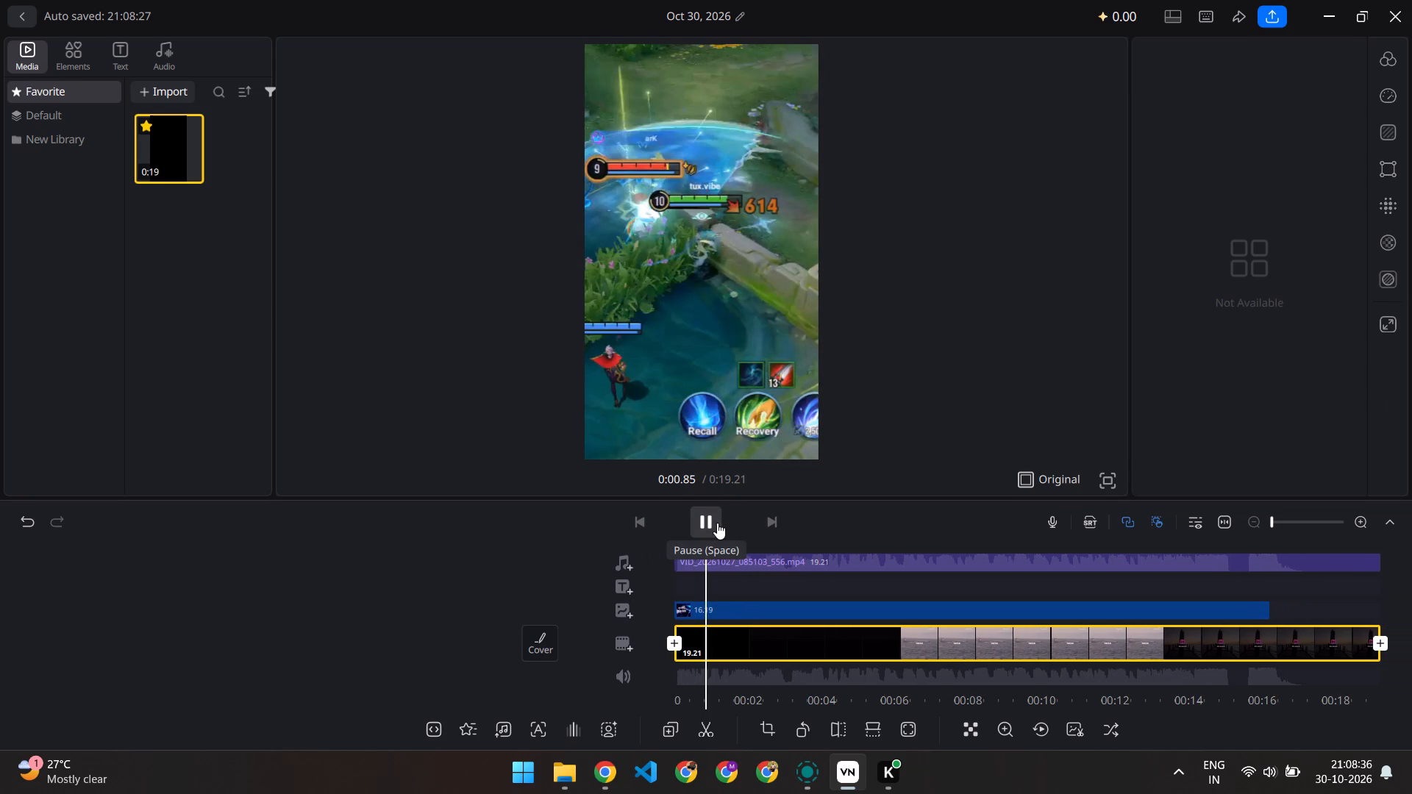
# Lower the gameplay overlay clip's volume to 20.
pyautogui.click(693, 605)
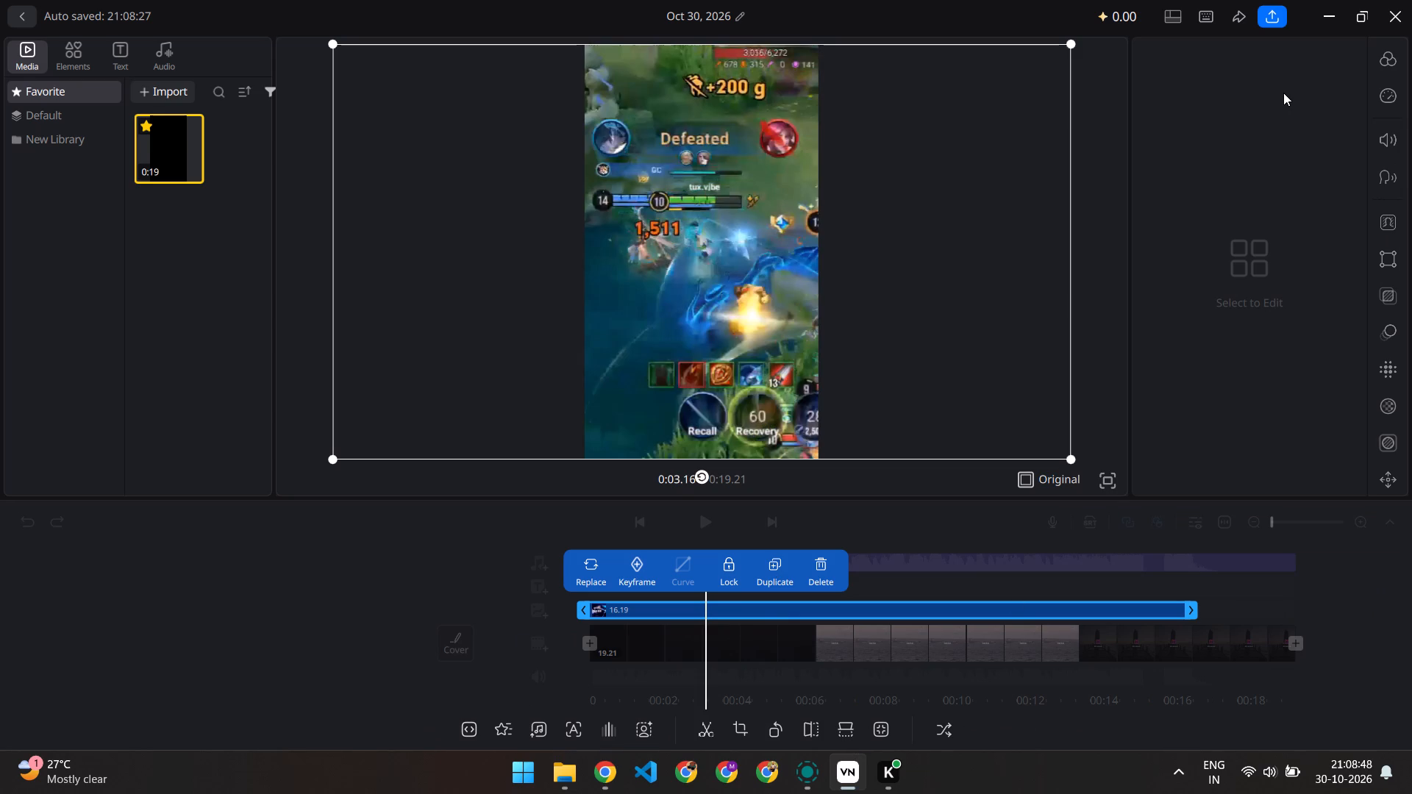
pyautogui.click(1393, 129)
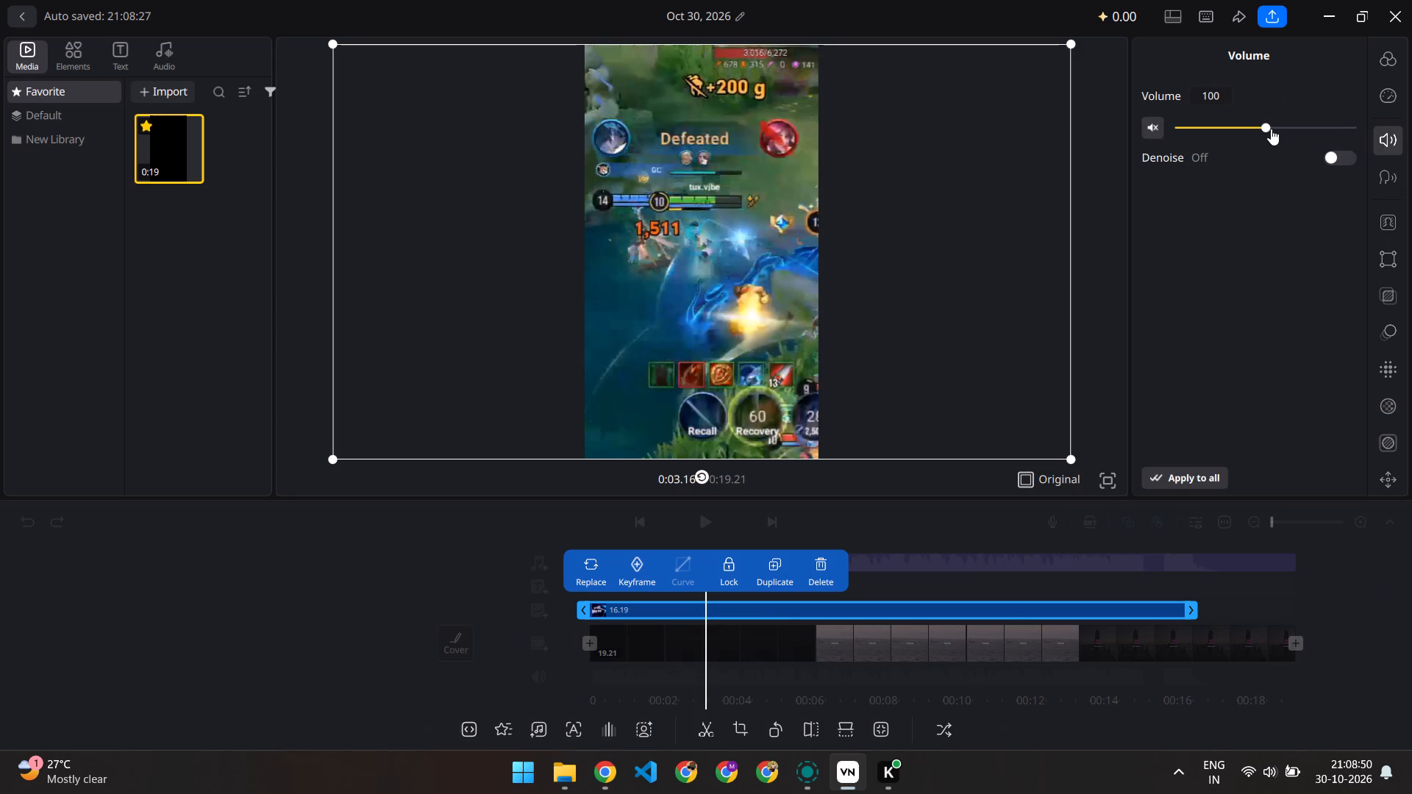
pyautogui.moveTo(1271, 129); pyautogui.dragTo(1208, 129)
pyautogui.moveTo(1208, 129); pyautogui.dragTo(1199, 129)
pyautogui.moveTo(1199, 129); pyautogui.dragTo(1193, 131)
pyautogui.click(1265, 245)
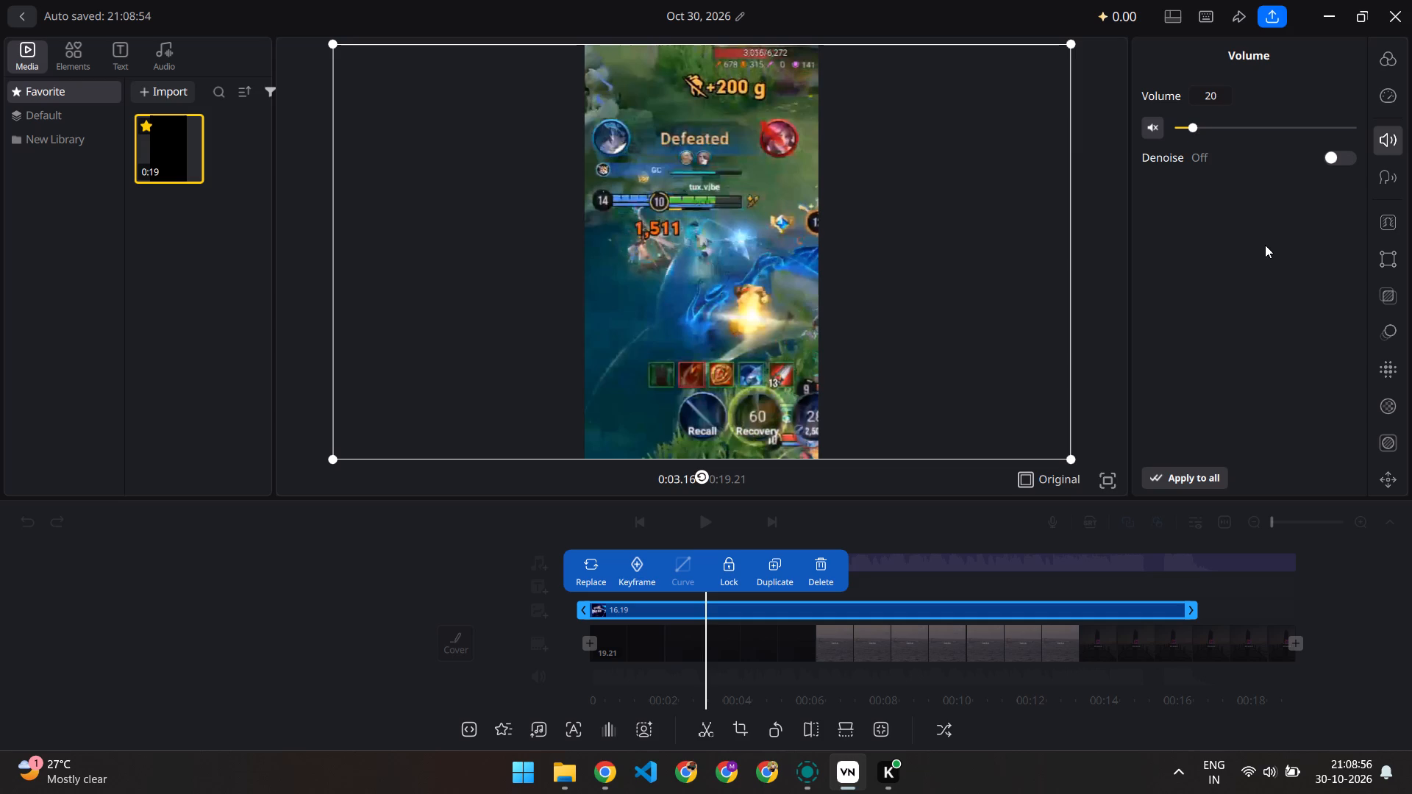
# Open the filter presets for the gameplay overlay clip.
pyautogui.click(1383, 67)
pyautogui.click(437, 562)
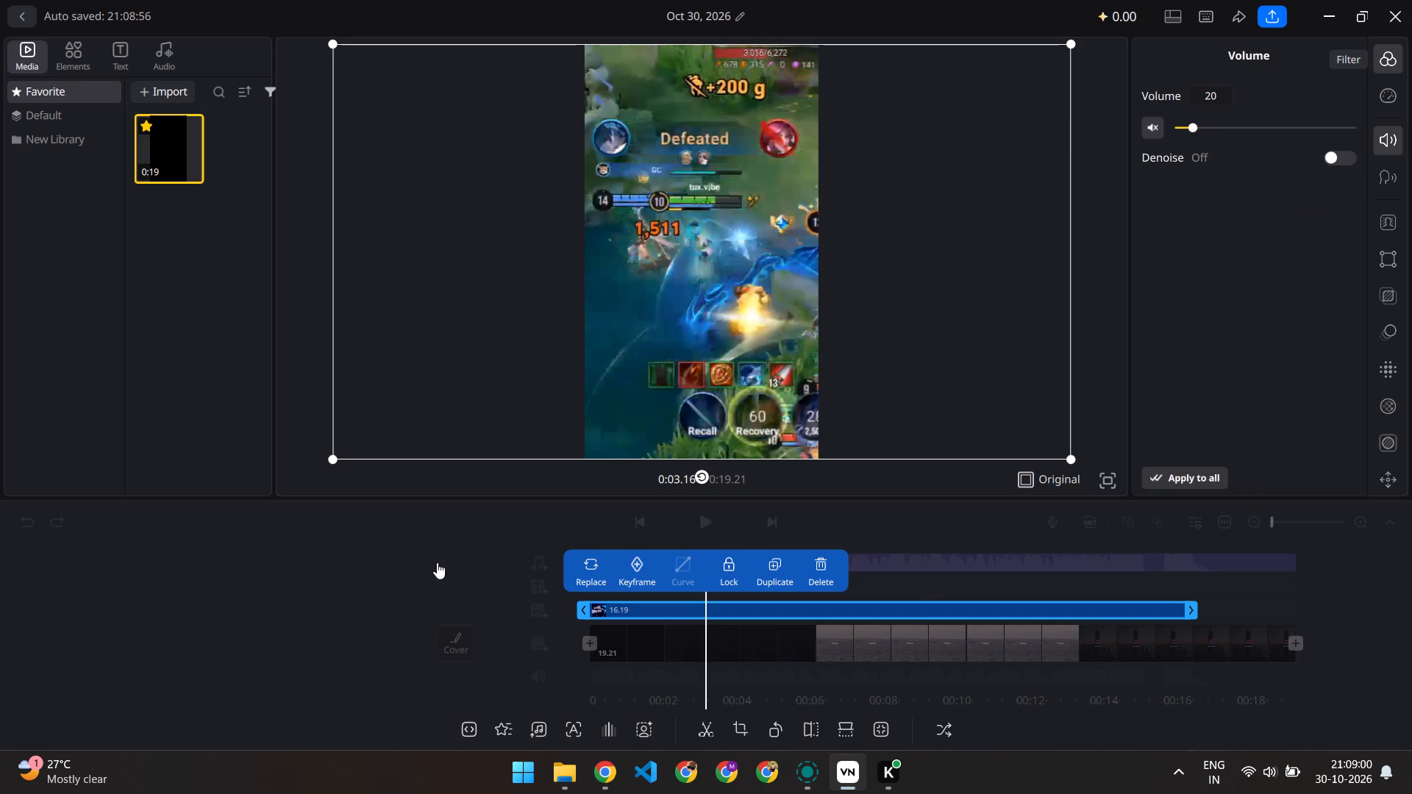
pyautogui.click(437, 562)
pyautogui.click(1336, 593)
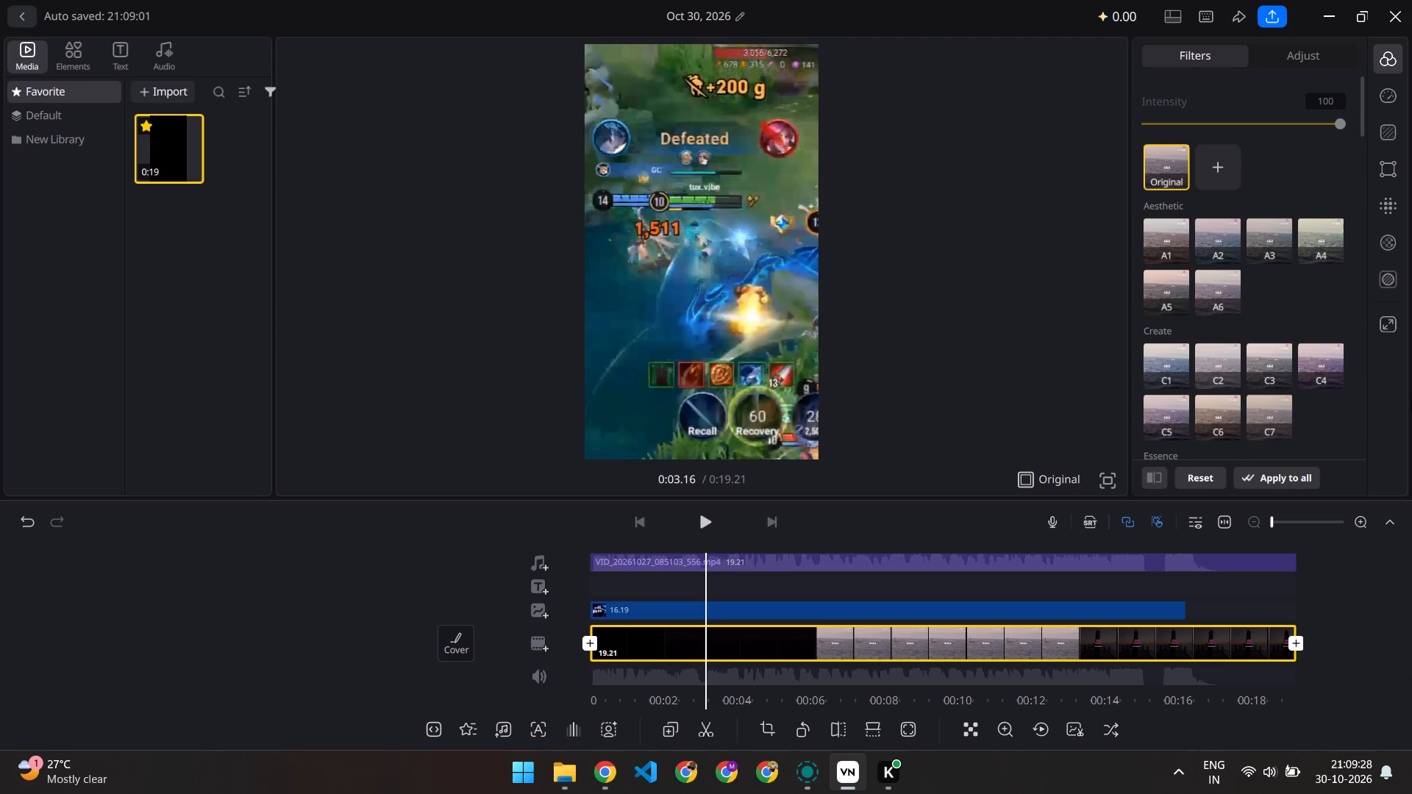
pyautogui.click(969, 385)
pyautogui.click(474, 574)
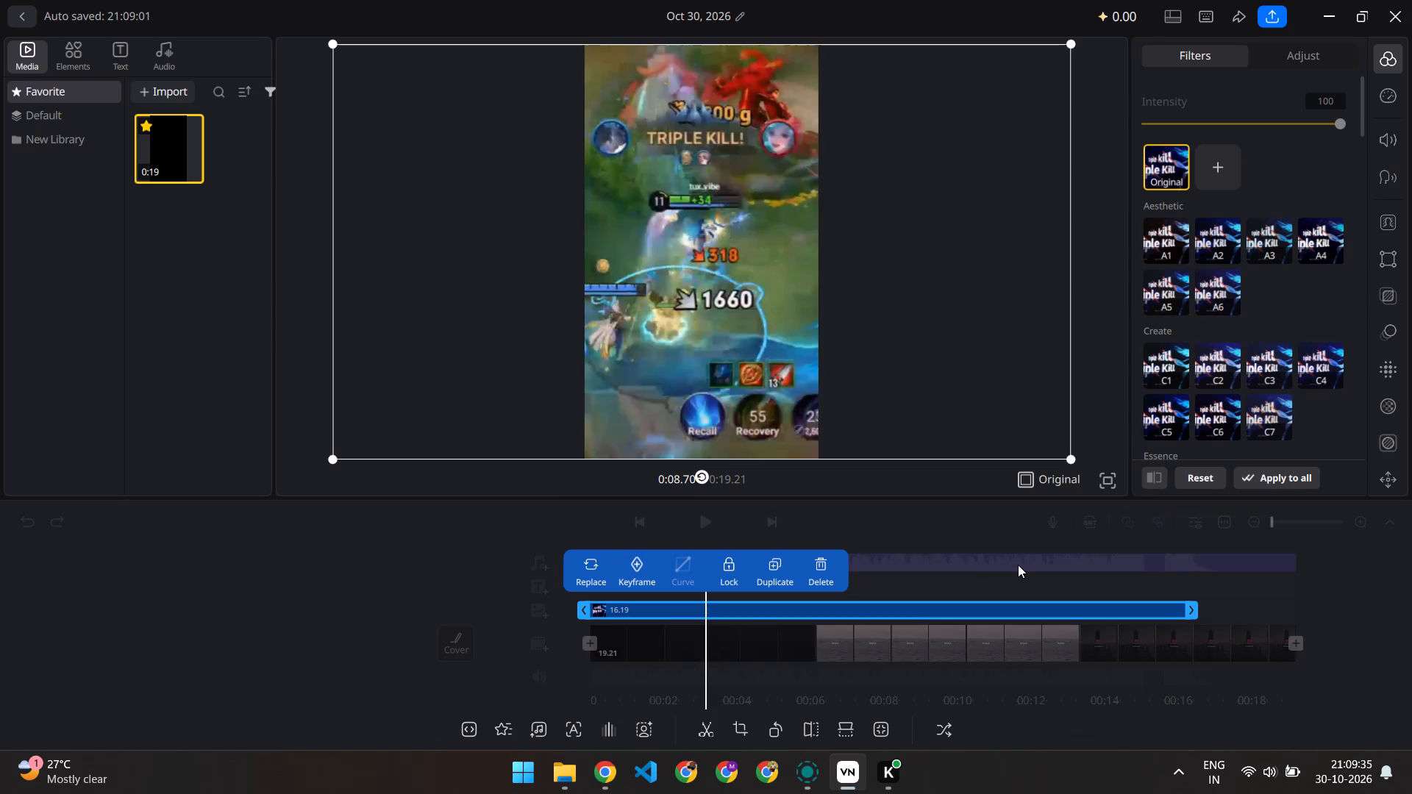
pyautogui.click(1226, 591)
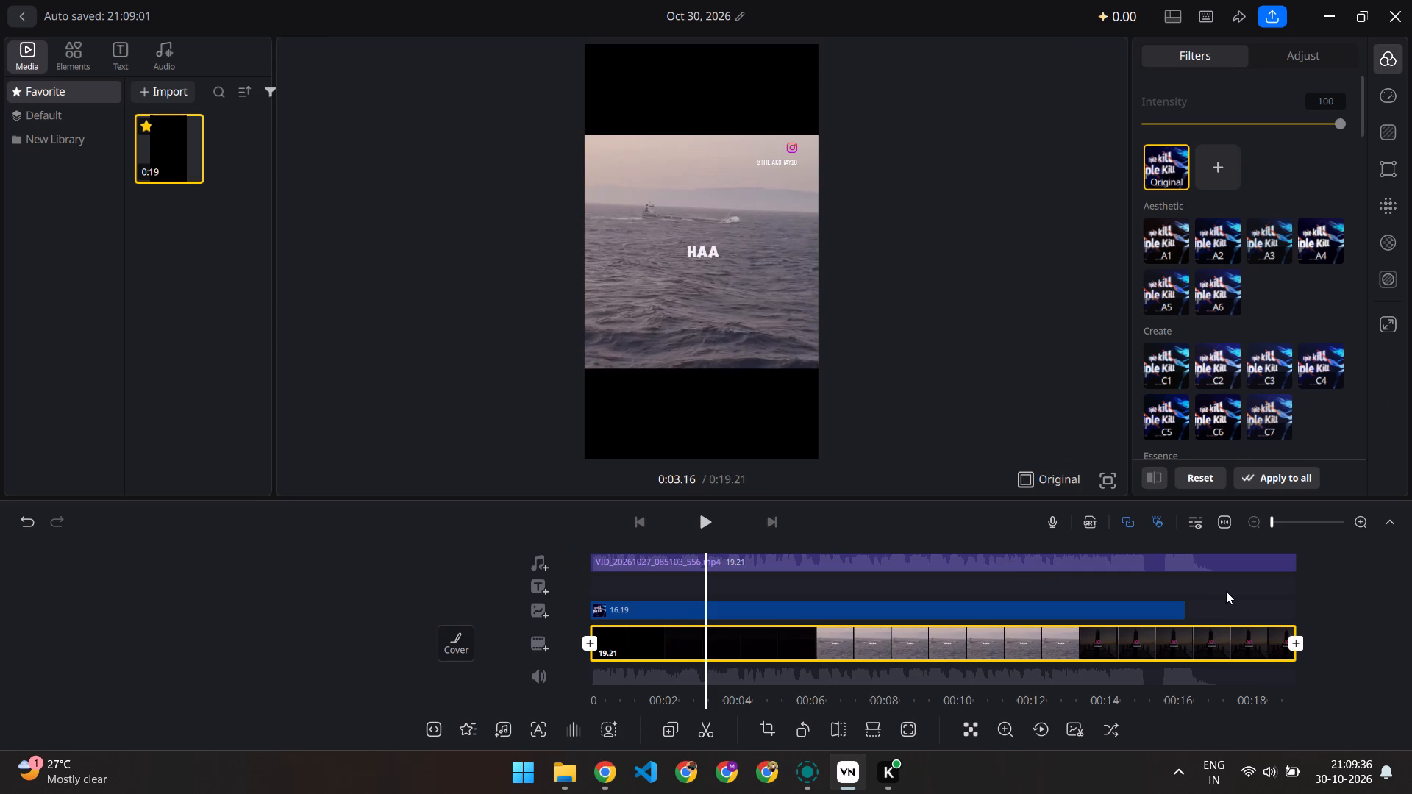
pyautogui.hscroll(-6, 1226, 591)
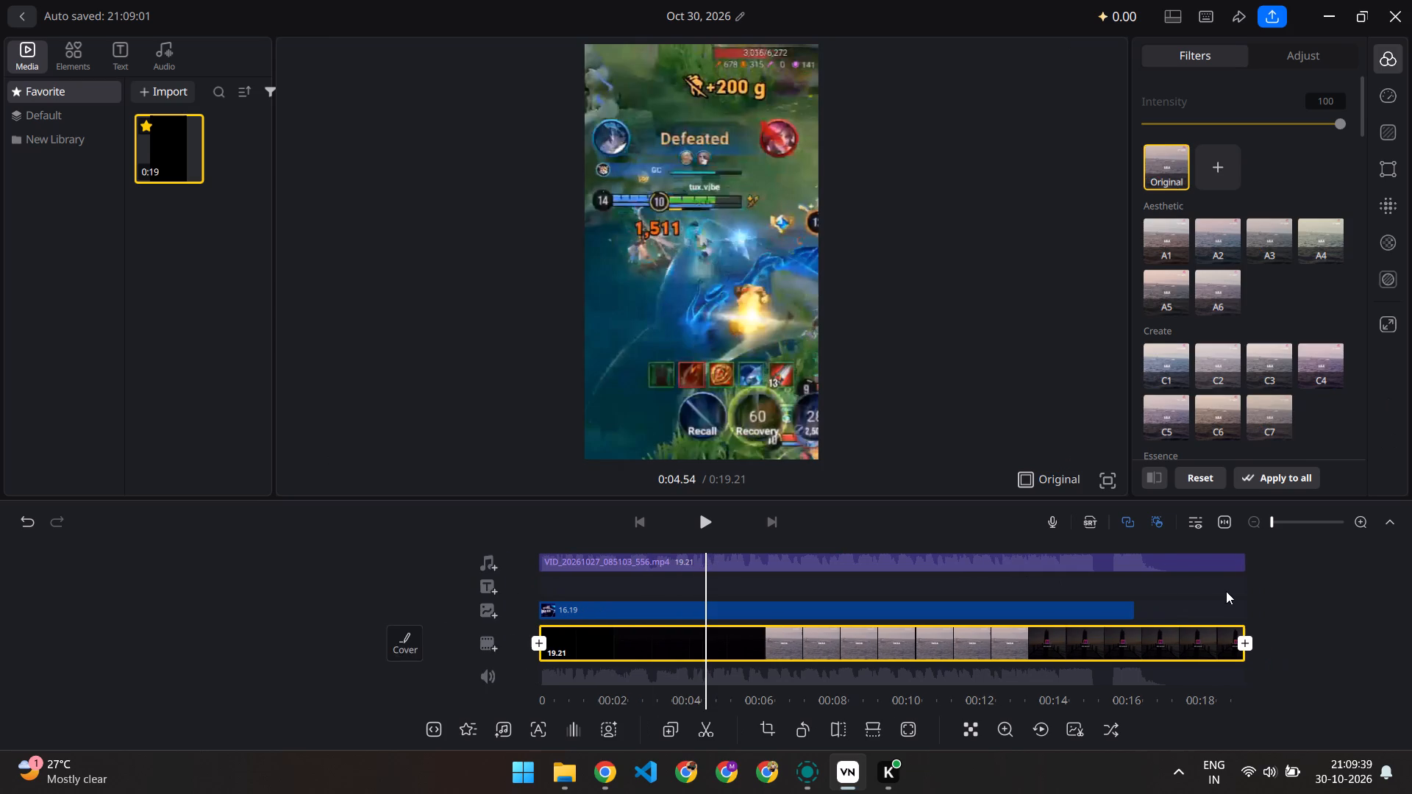
# Scrub through the gameplay overlay from about 4.5 s to 16 s, examining the kill moments and the closing logo animation.
pyautogui.hscroll(-15, 1226, 591)
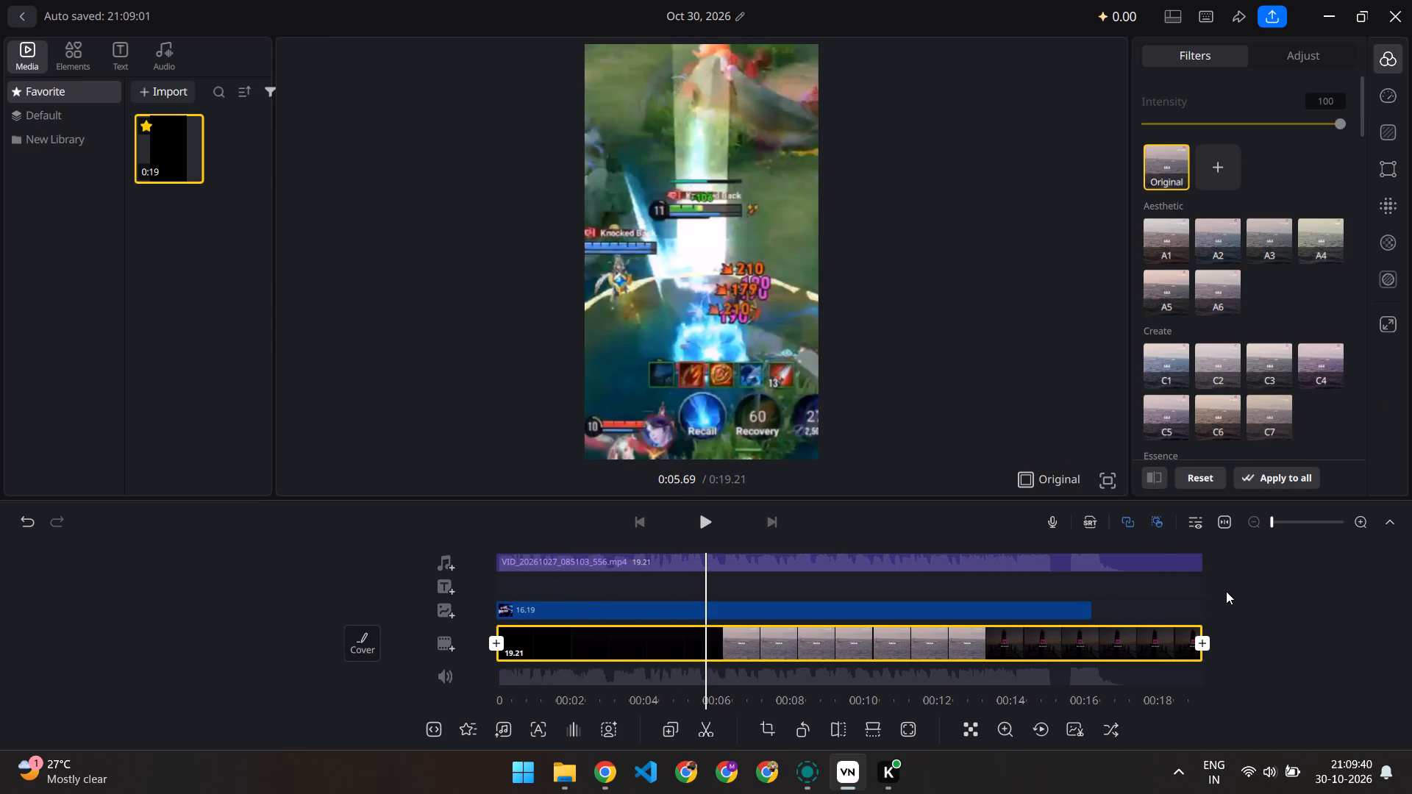
pyautogui.hscroll(-20, 1226, 591)
pyautogui.hscroll(-1, 1226, 591)
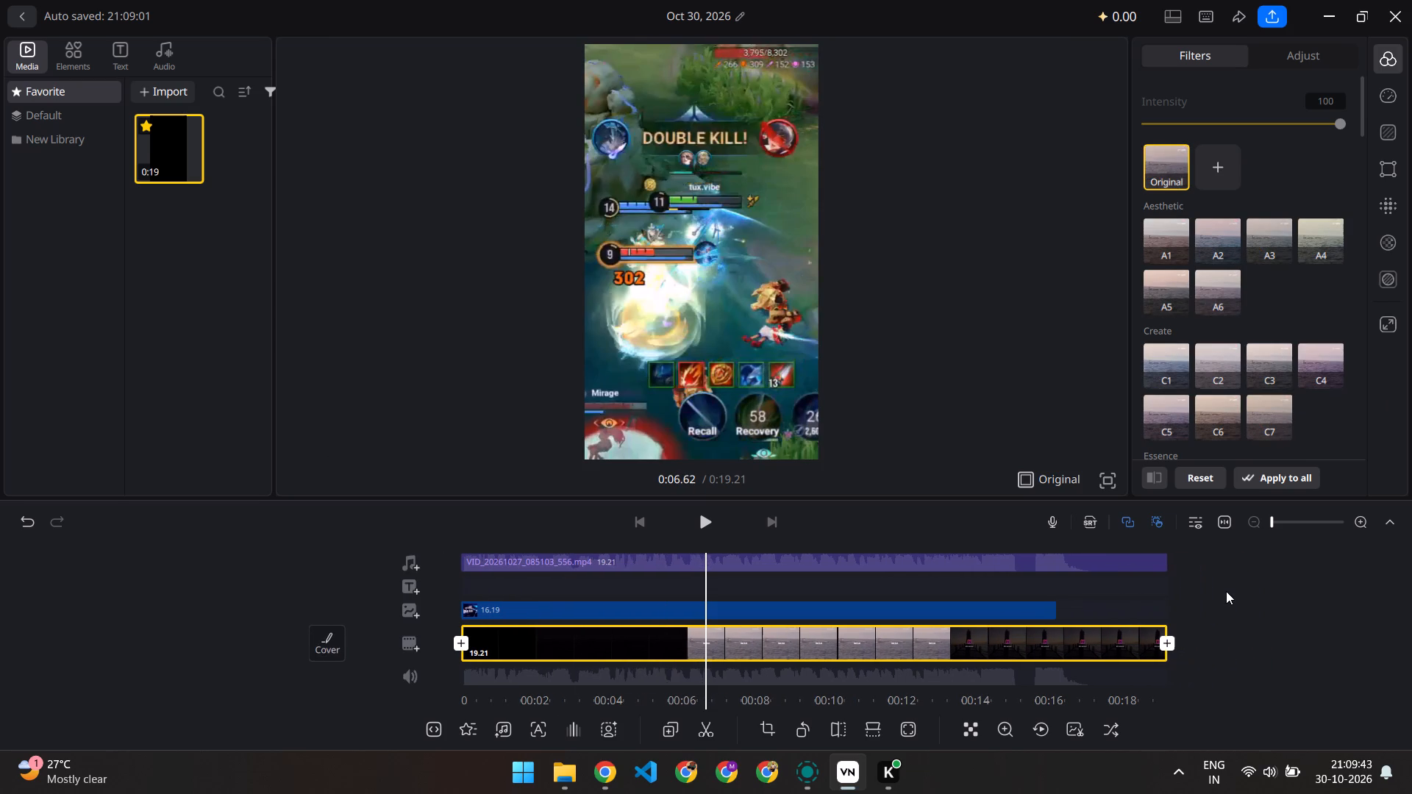
pyautogui.hscroll(-11, 1226, 591)
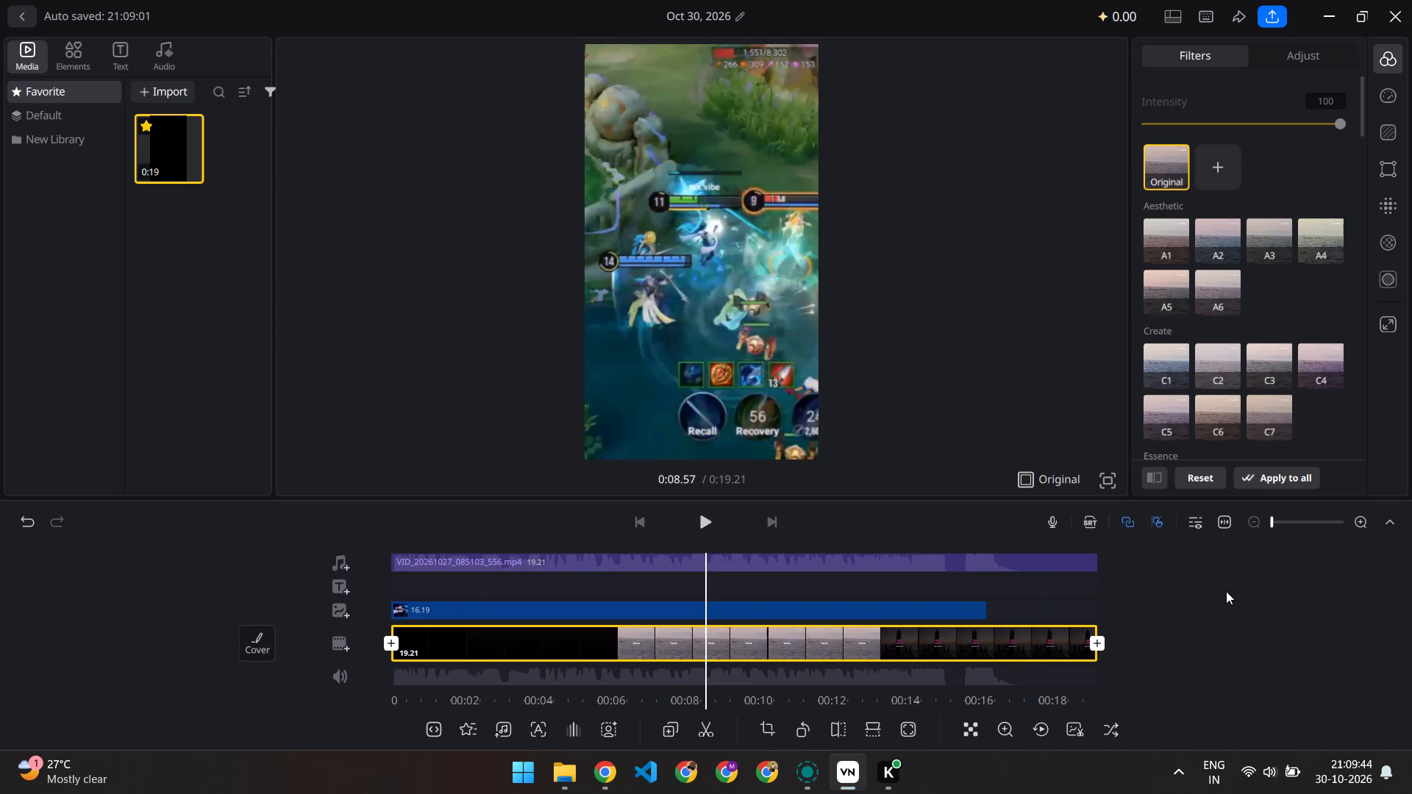
pyautogui.hscroll(-17, 1226, 591)
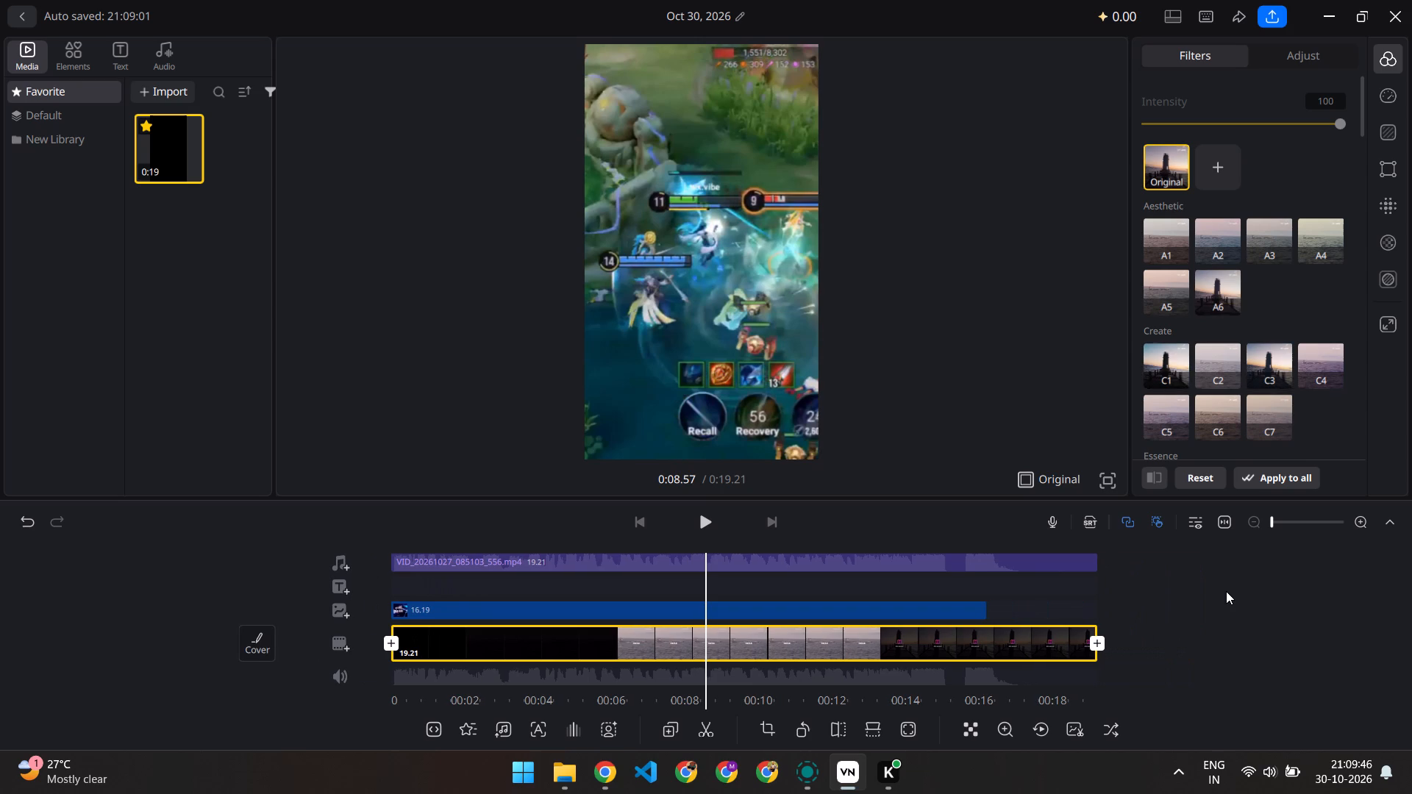
pyautogui.hscroll(-8, 1226, 591)
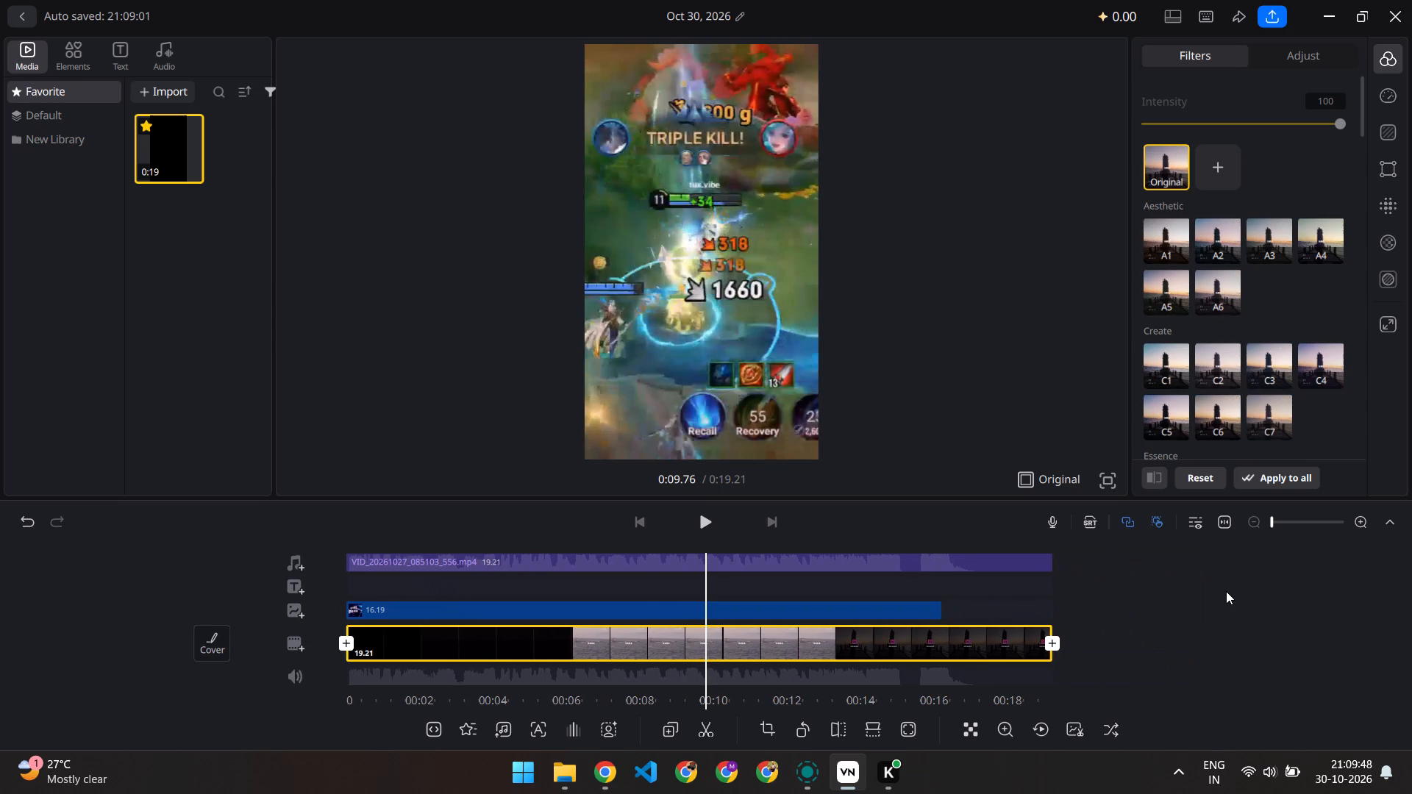
pyautogui.hscroll(-3, 1226, 591)
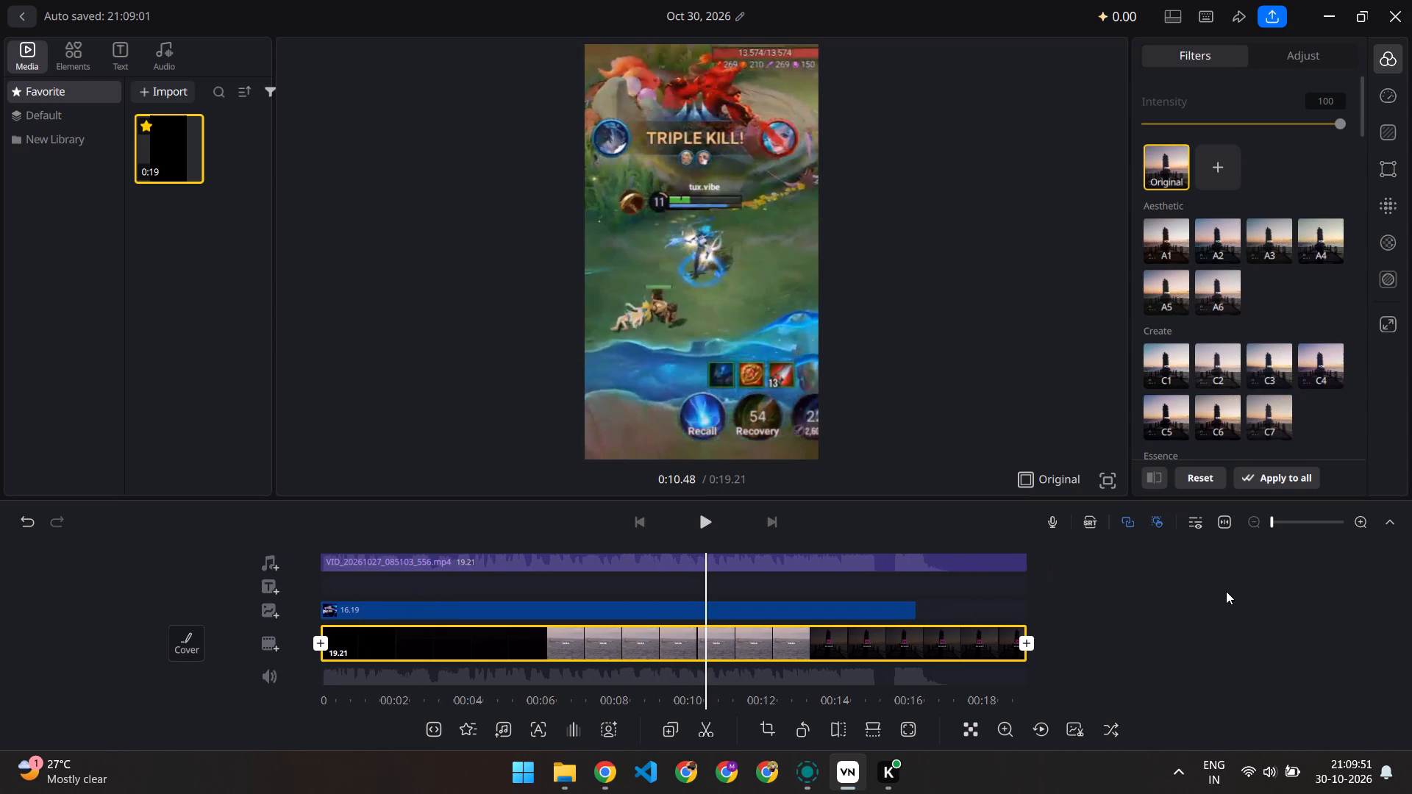
pyautogui.hscroll(-5, 1226, 591)
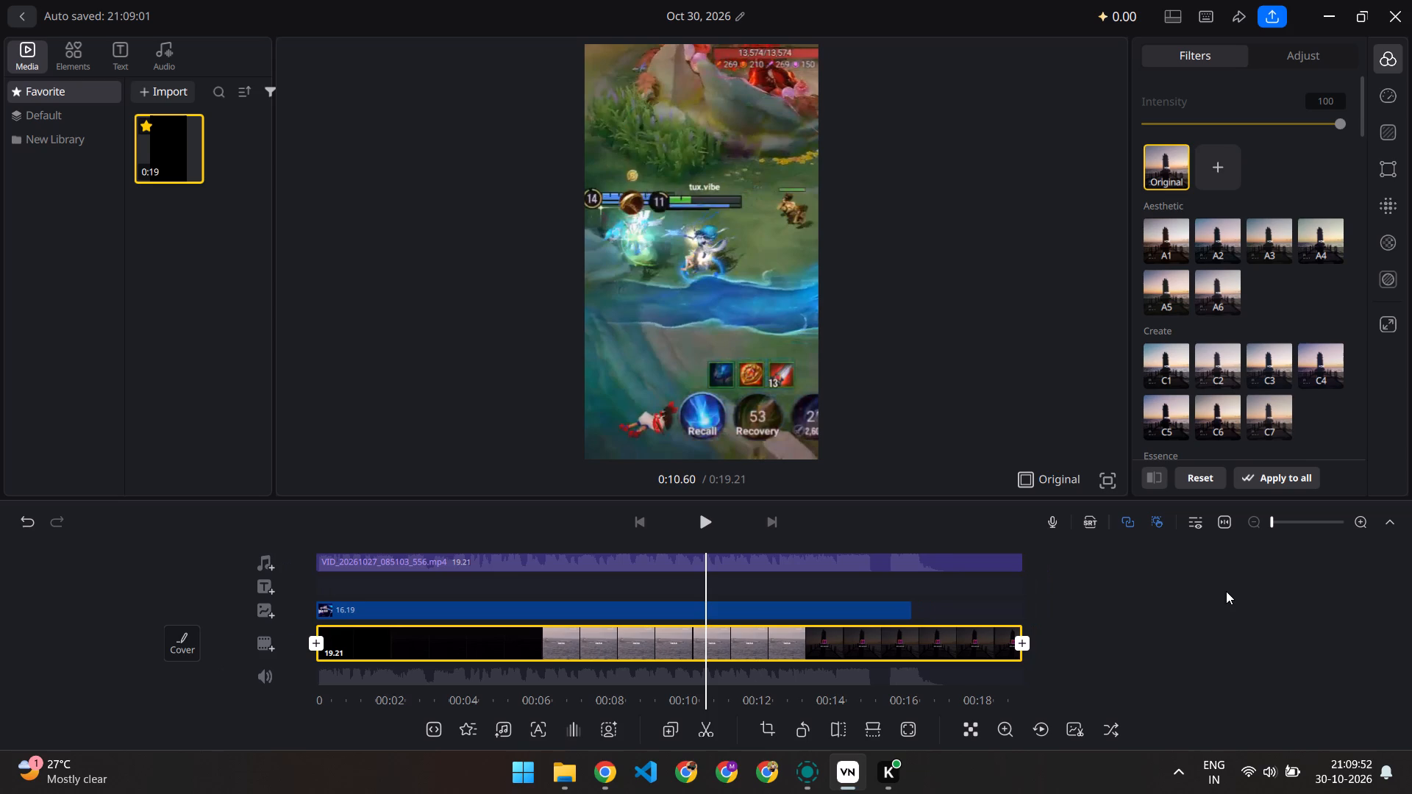
pyautogui.hscroll(-8, 1226, 591)
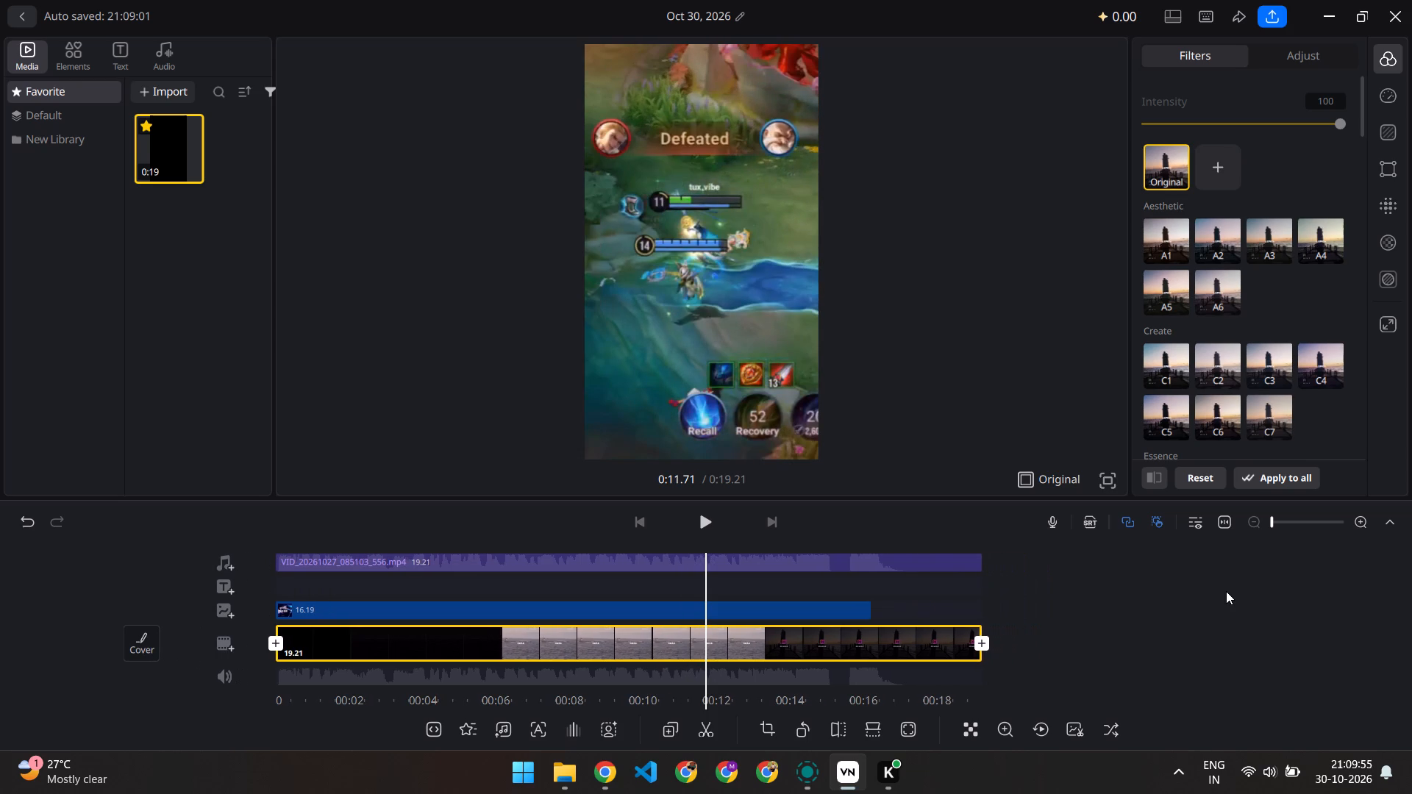
pyautogui.hscroll(-2, 1226, 591)
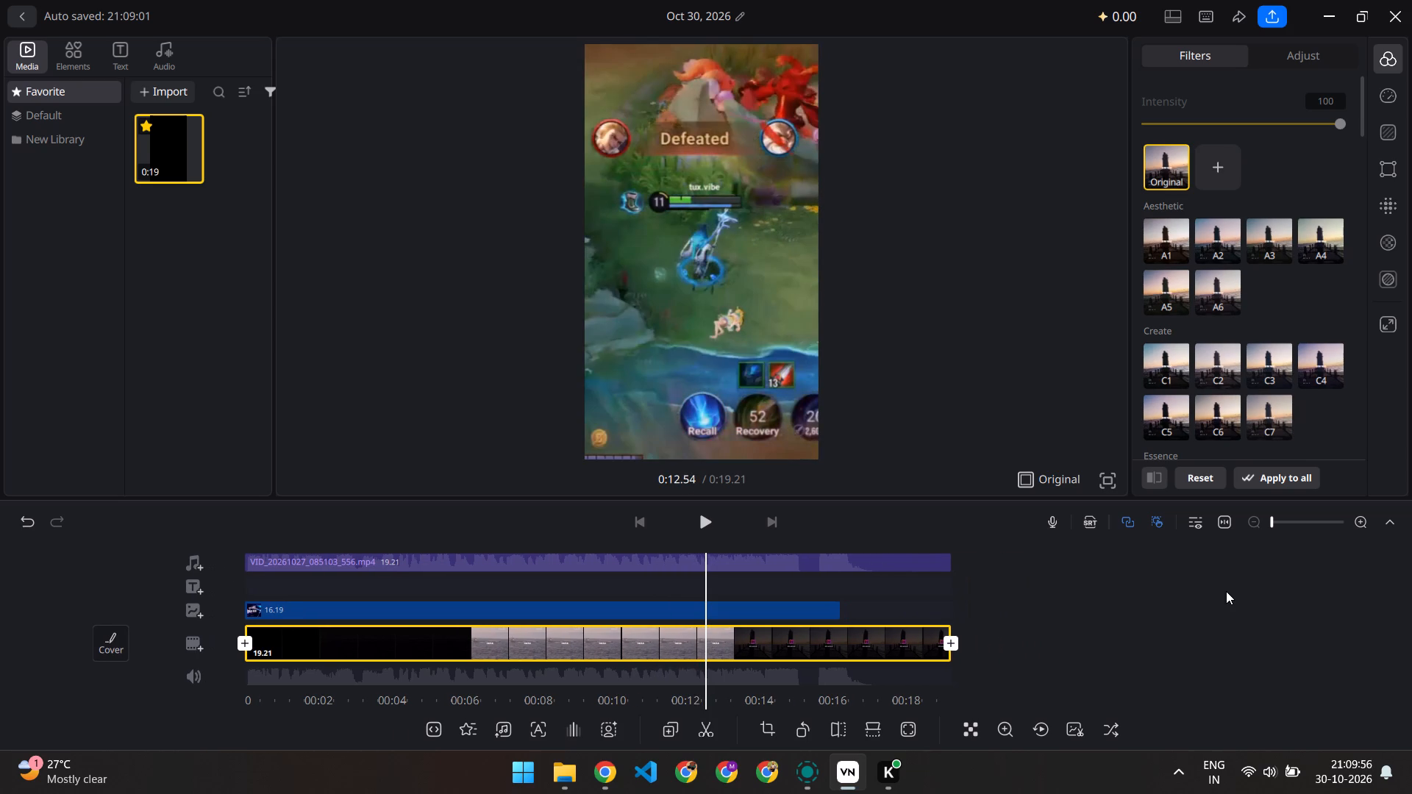
pyautogui.hscroll(-3, 1226, 591)
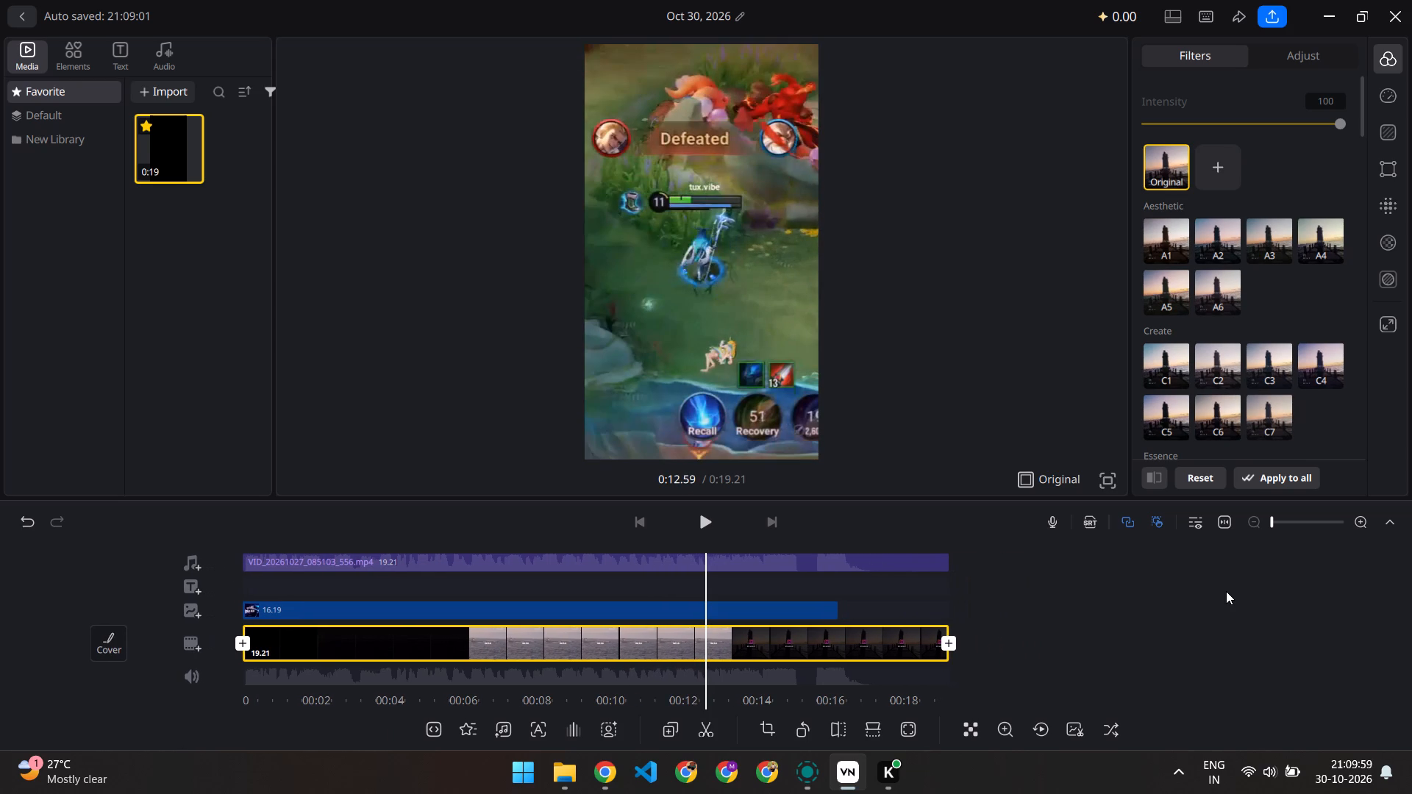
pyautogui.hscroll(-1, 1226, 591)
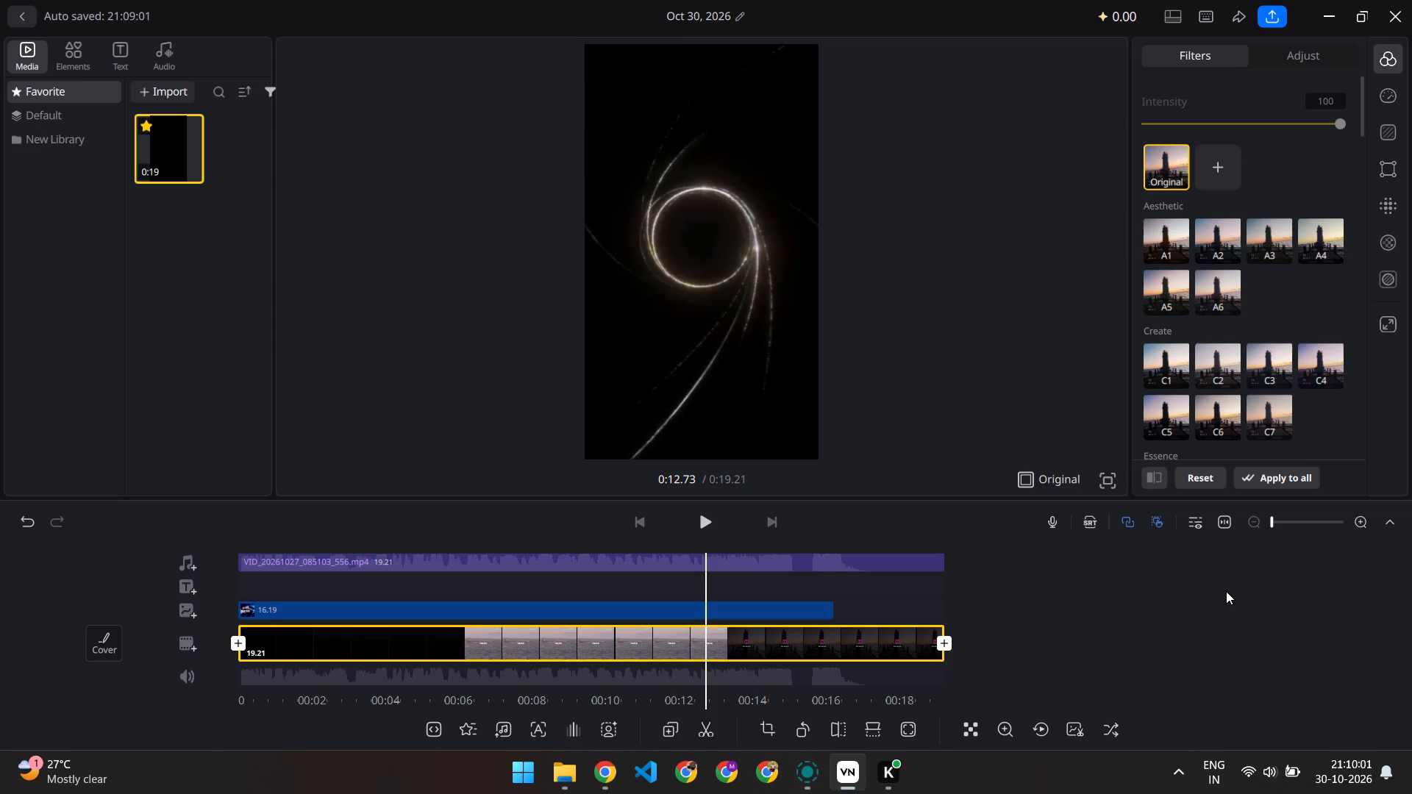
pyautogui.hscroll(-6, 1226, 591)
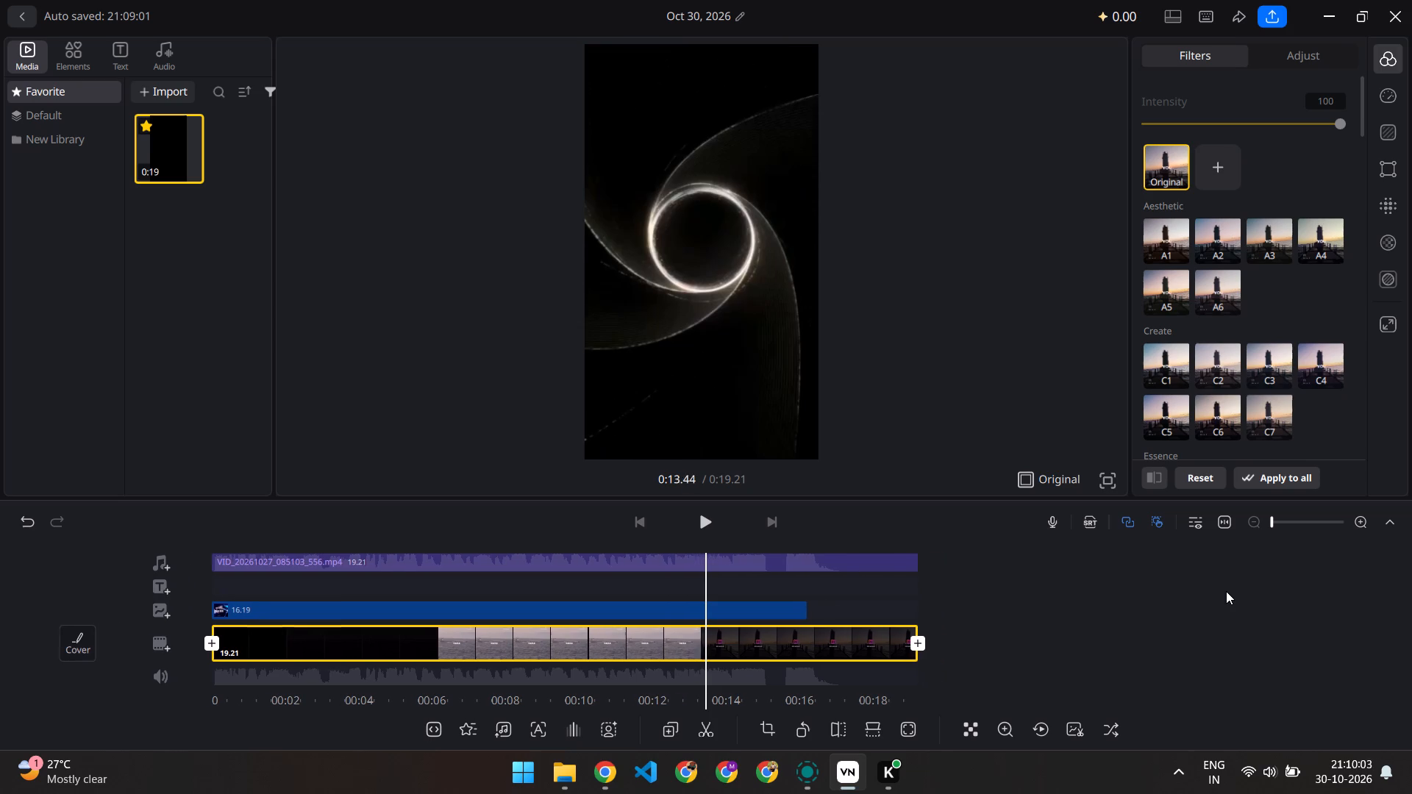
pyautogui.hscroll(-4, 1226, 591)
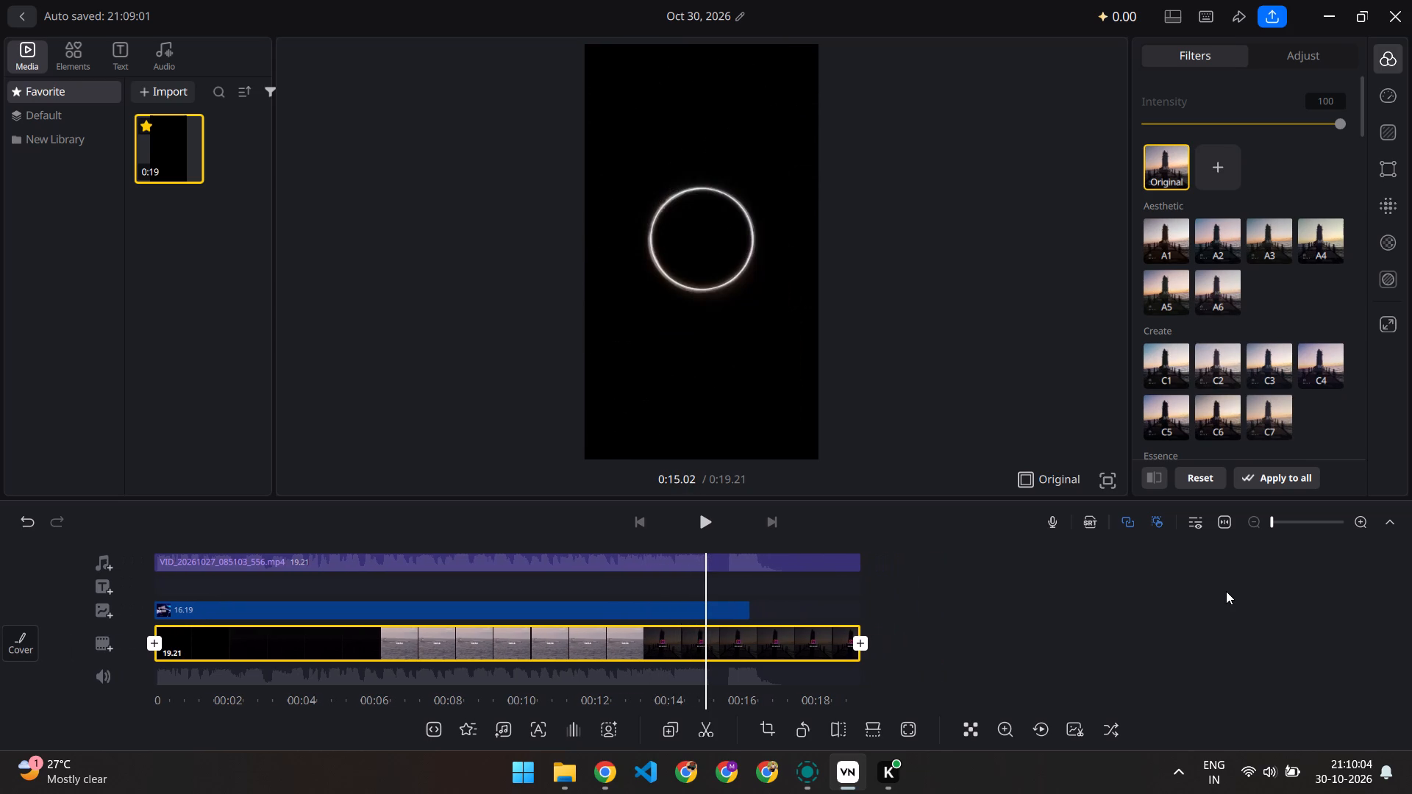
pyautogui.hscroll(-6, 1226, 591)
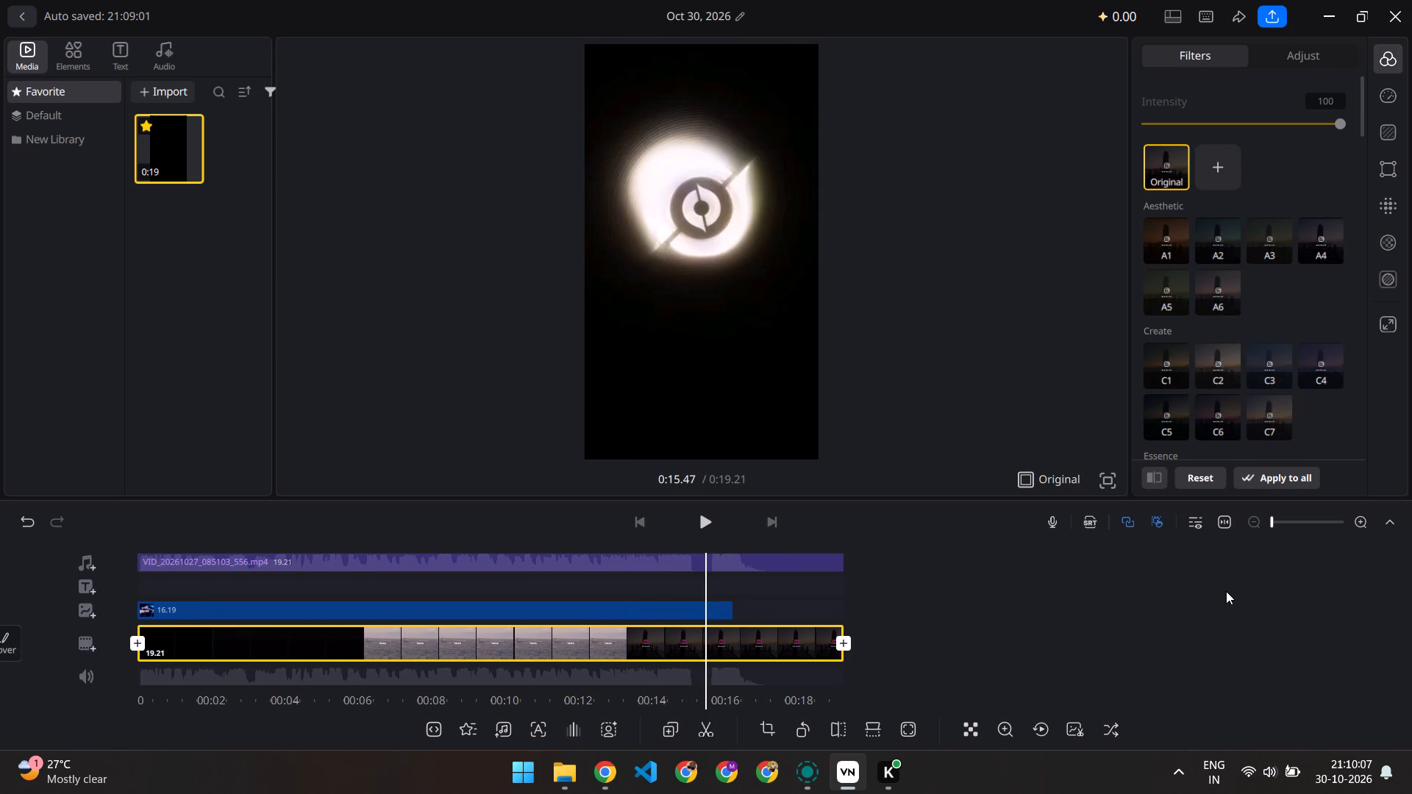
pyautogui.hscroll(-3, 1226, 591)
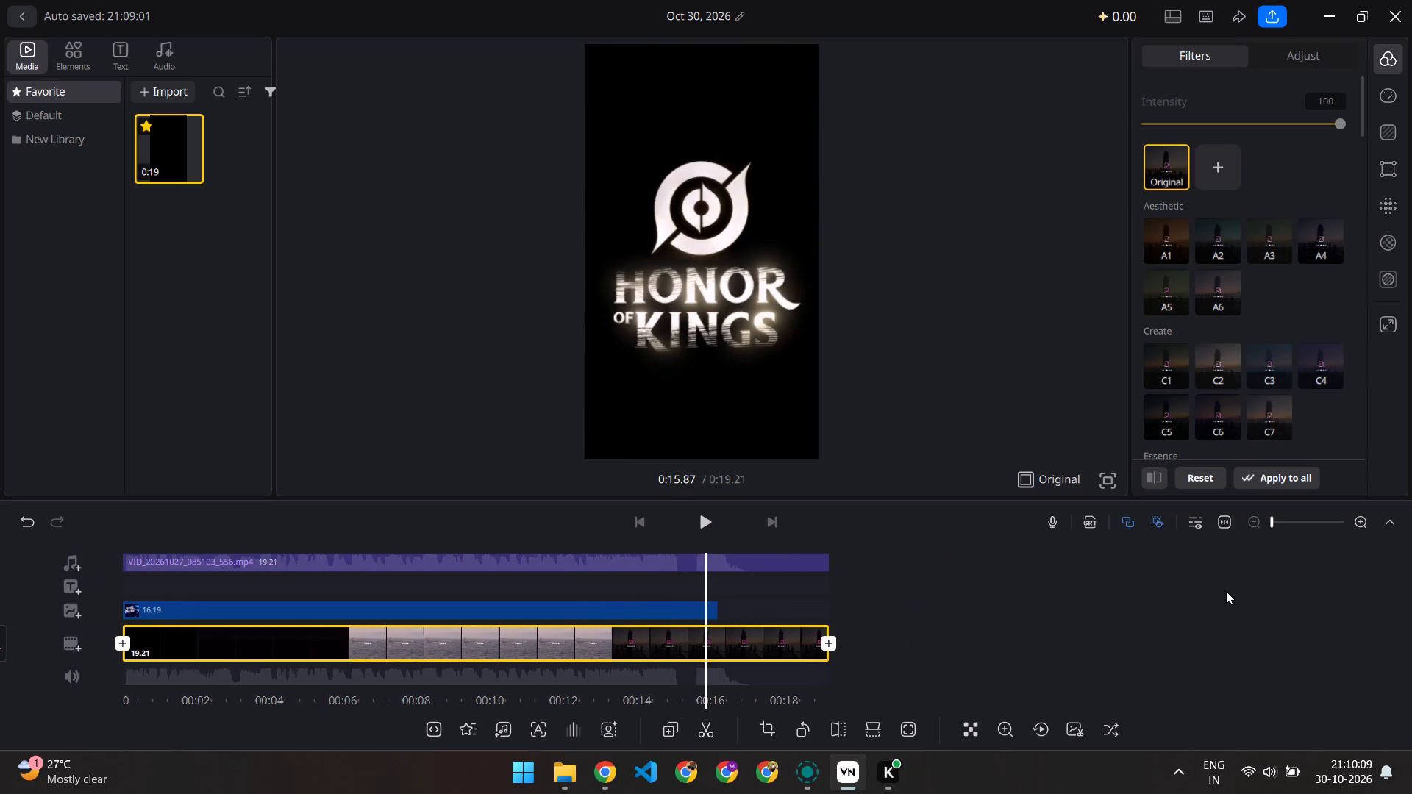
pyautogui.hscroll(-2, 1226, 591)
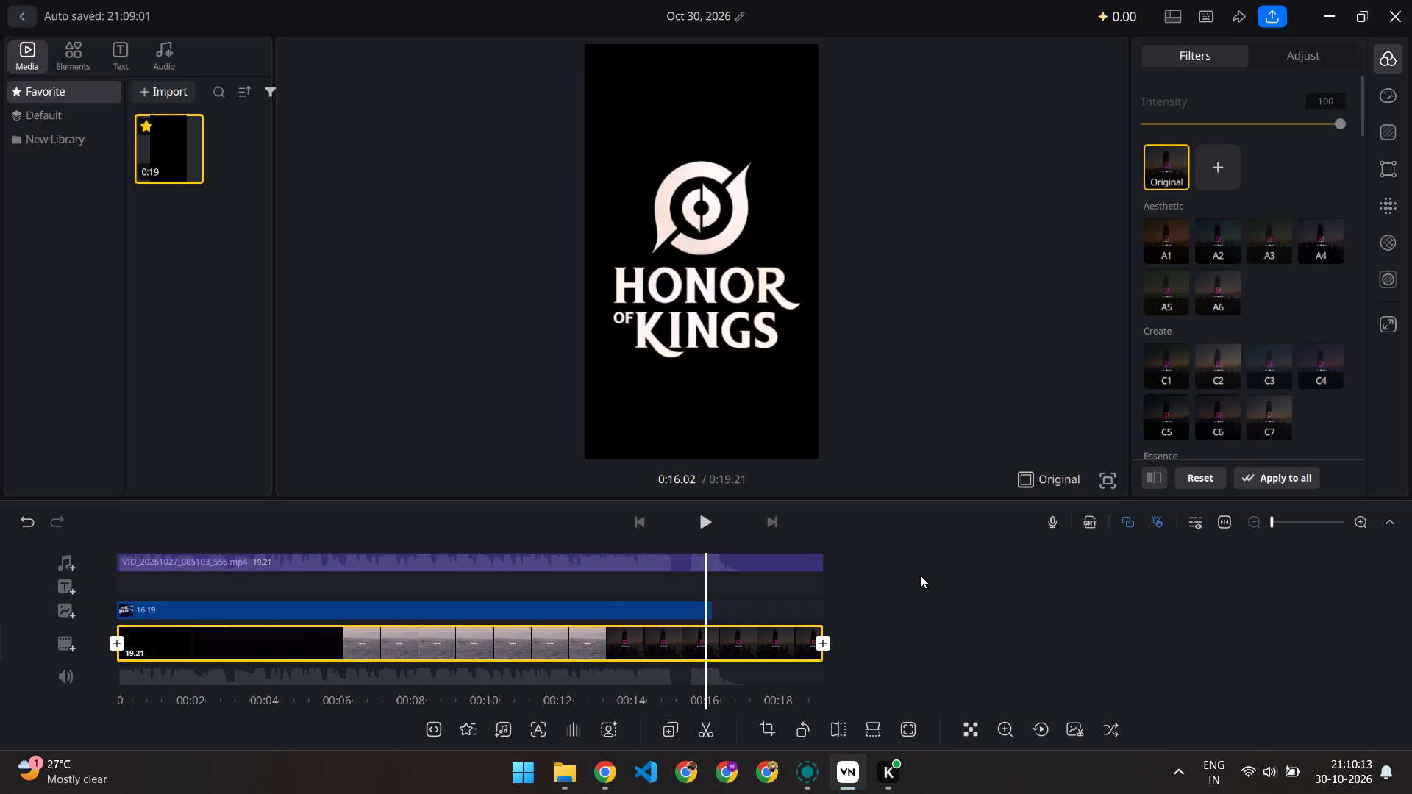
# Play the edit from about 12 s to check how the ending matches the template audio.
pyautogui.hscroll(13, 593, 594)
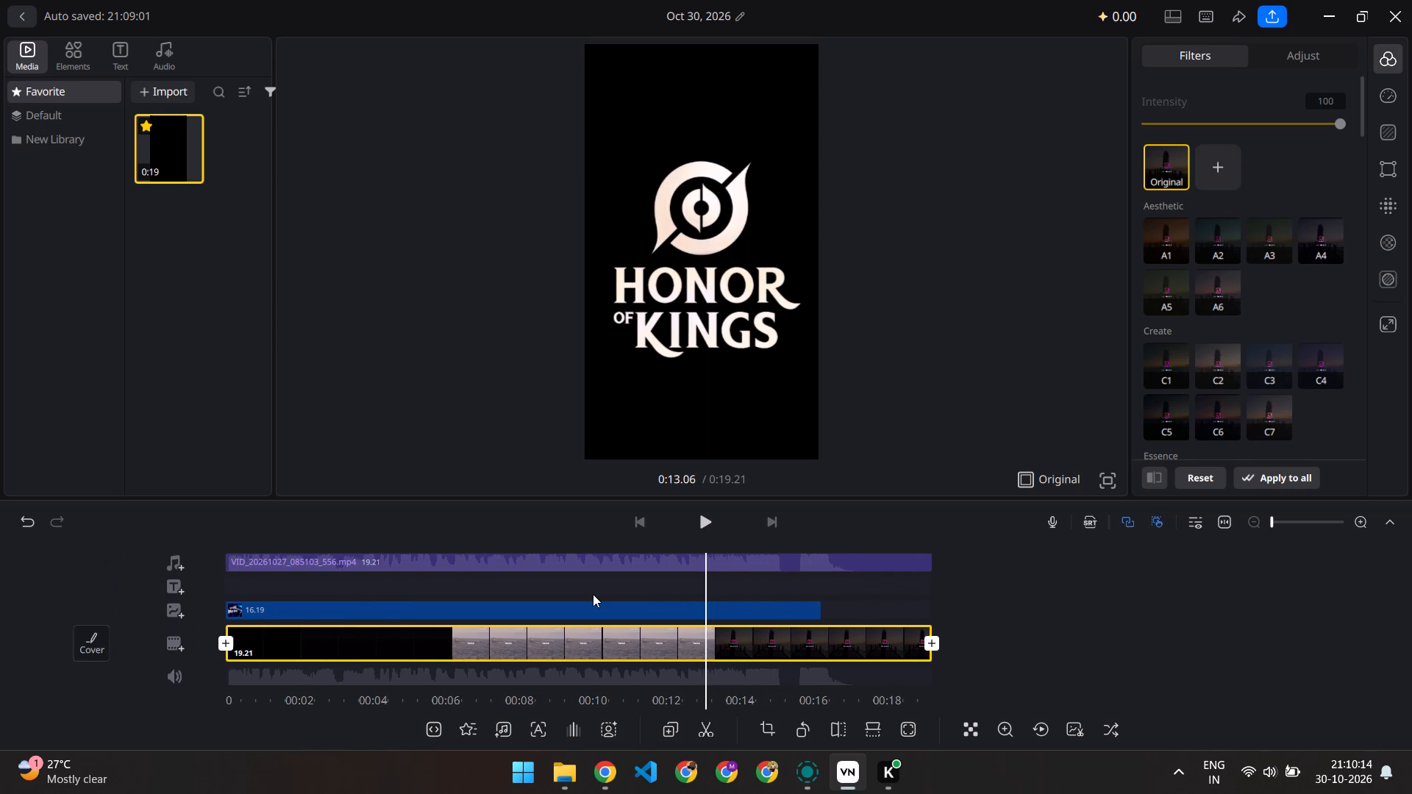
pyautogui.hscroll(1, 593, 594)
pyautogui.click(705, 523)
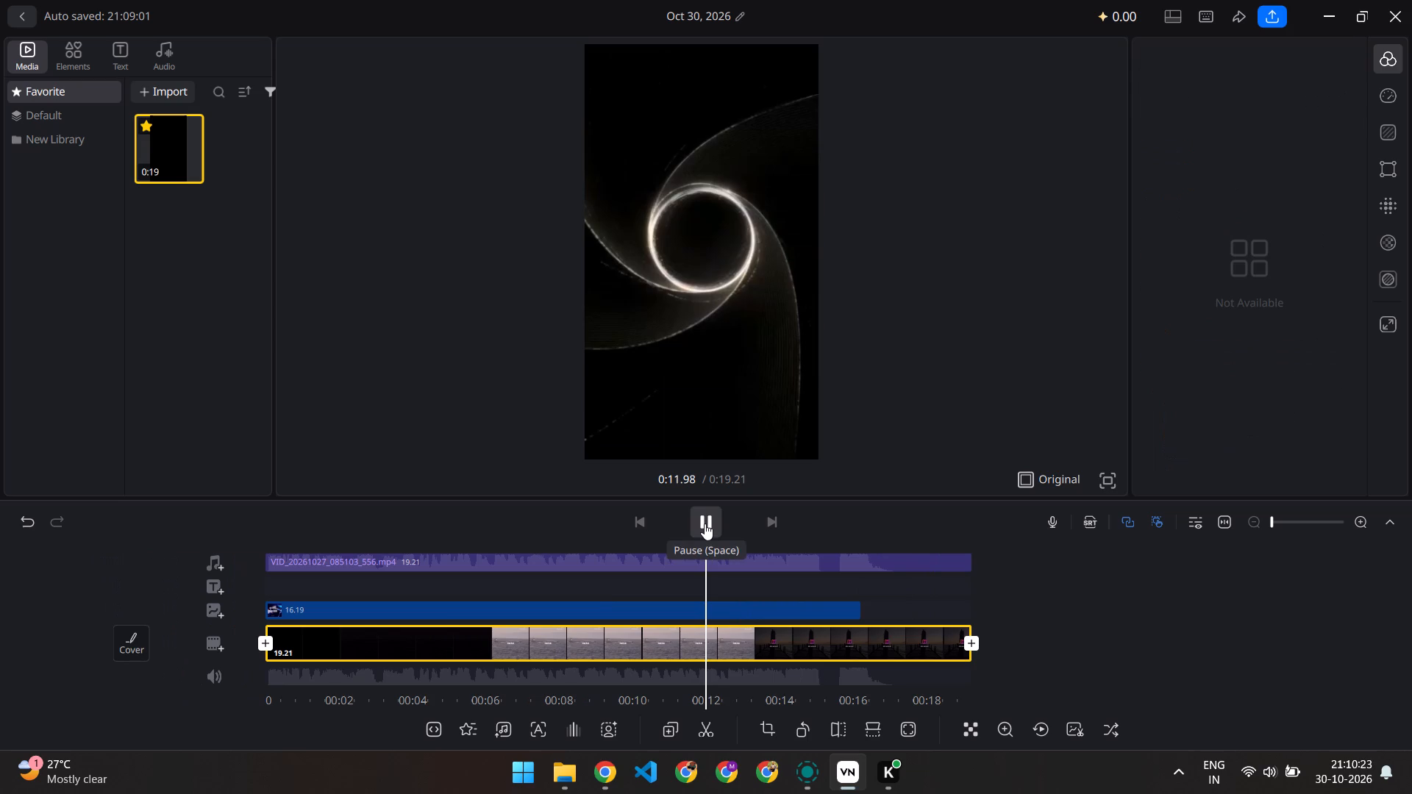
pyautogui.click(705, 523)
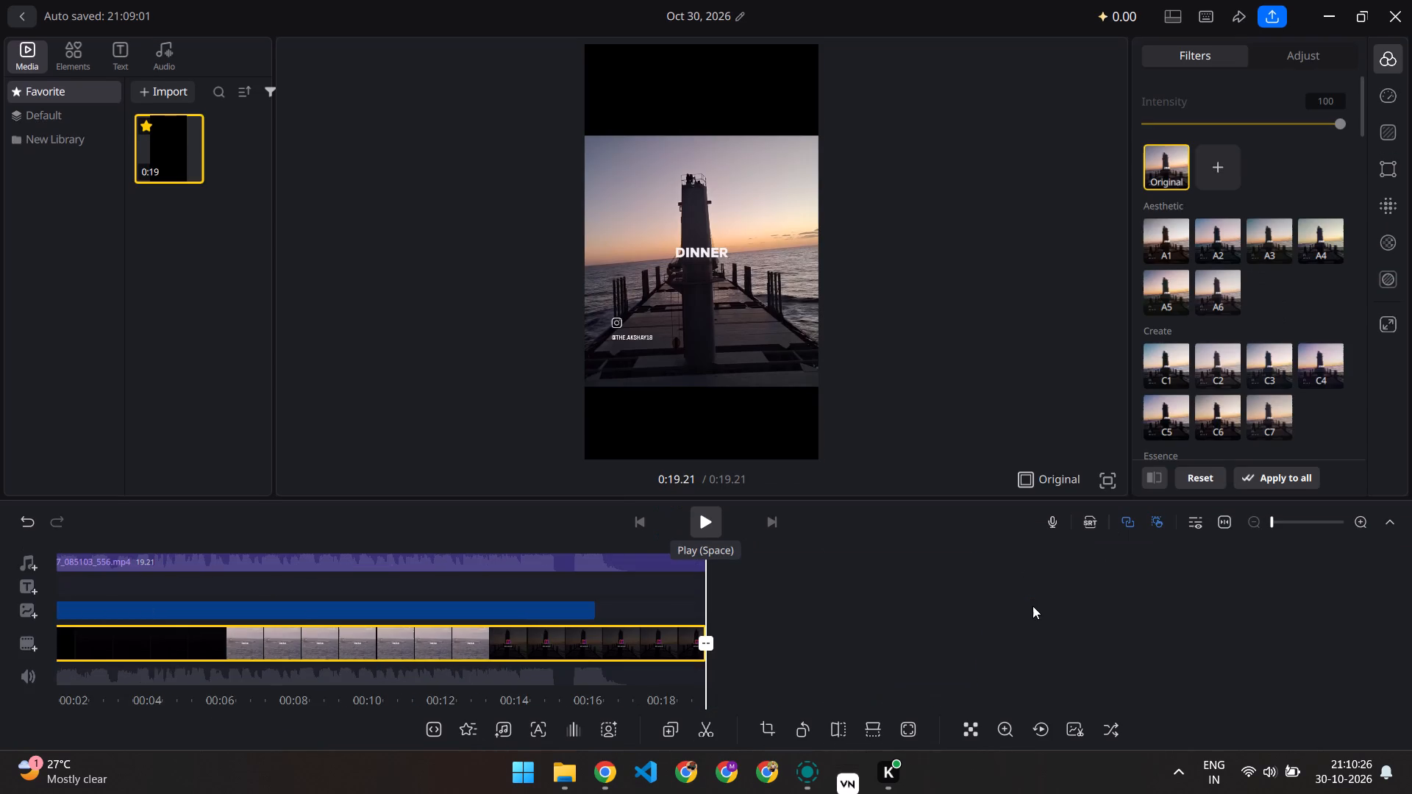
# Undo the recent gameplay overlay edits, back through its repositioning and the trim of its start.
pyautogui.hotkey('ctrl', 'z')
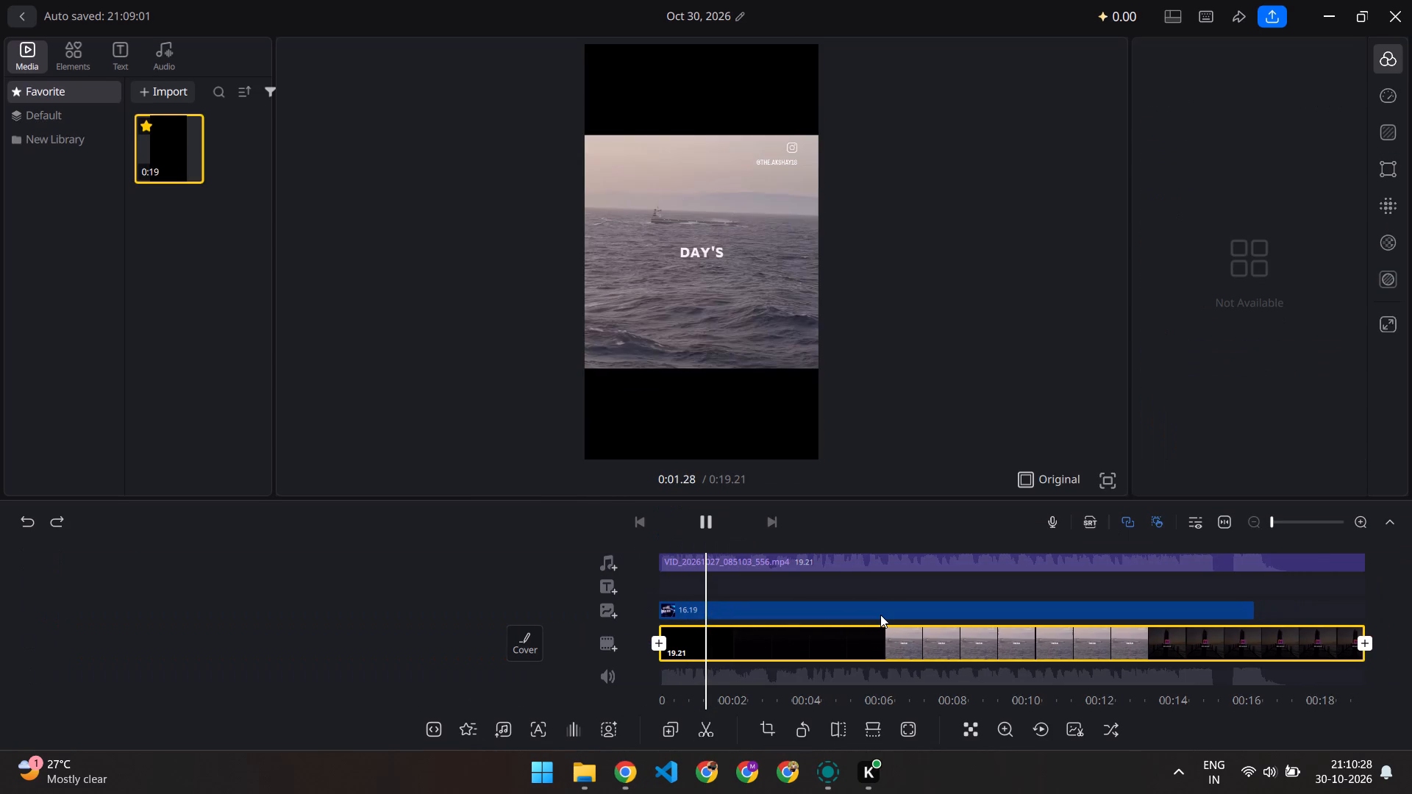
pyautogui.click(701, 515)
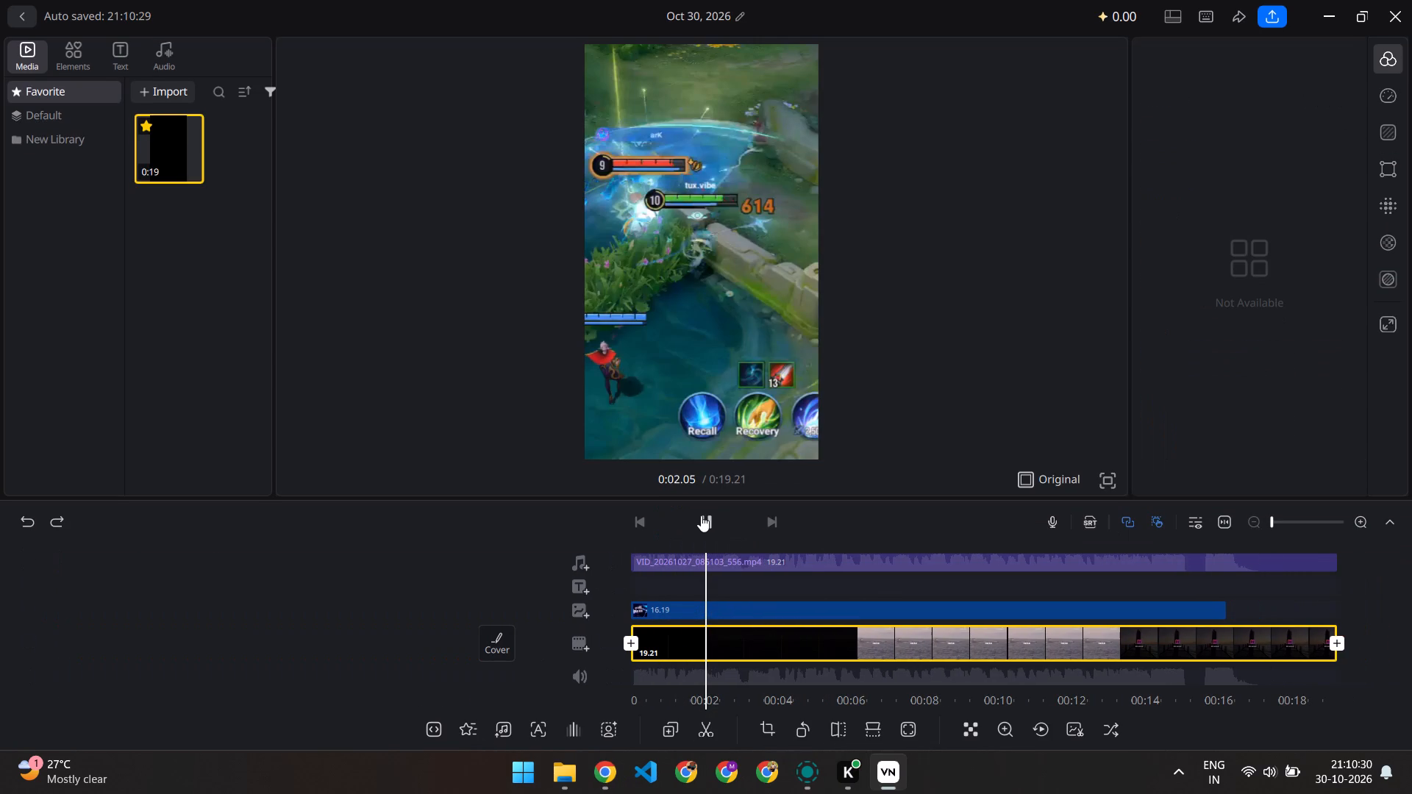
pyautogui.hotkey('ctrl', 'z')
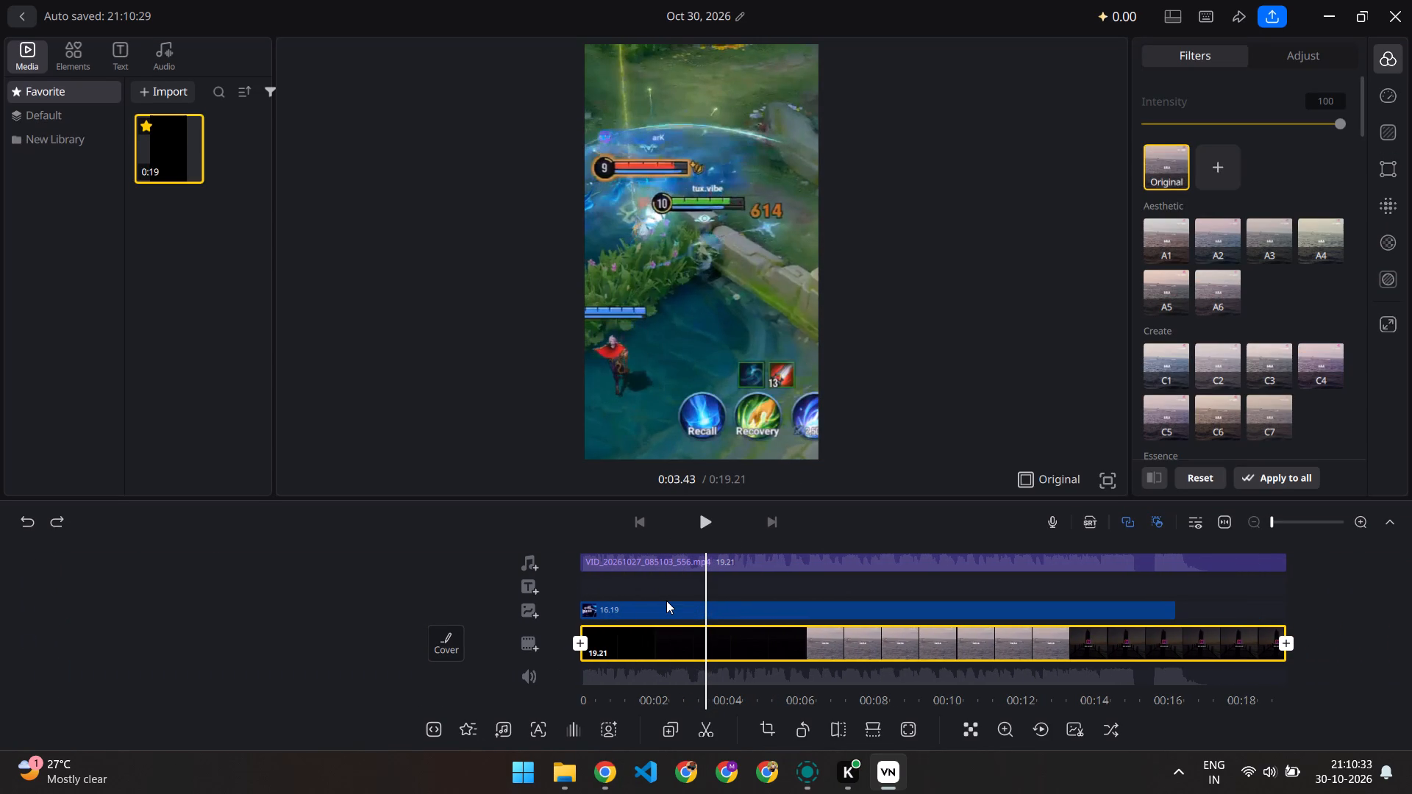
pyautogui.hotkey('ctrl', 'z')
pyautogui.hotkey('ctrl', 'z')
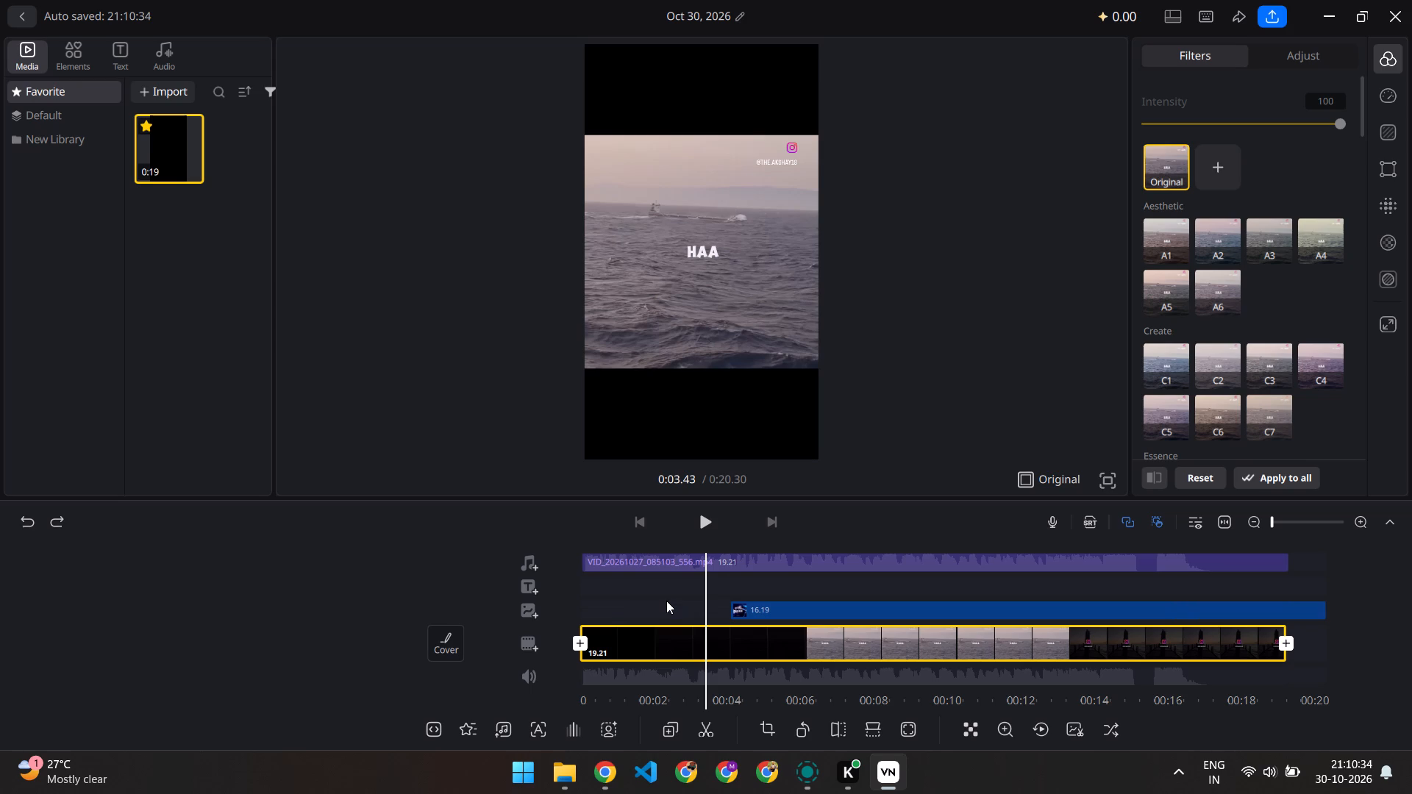
pyautogui.hotkey('ctrl', 'z')
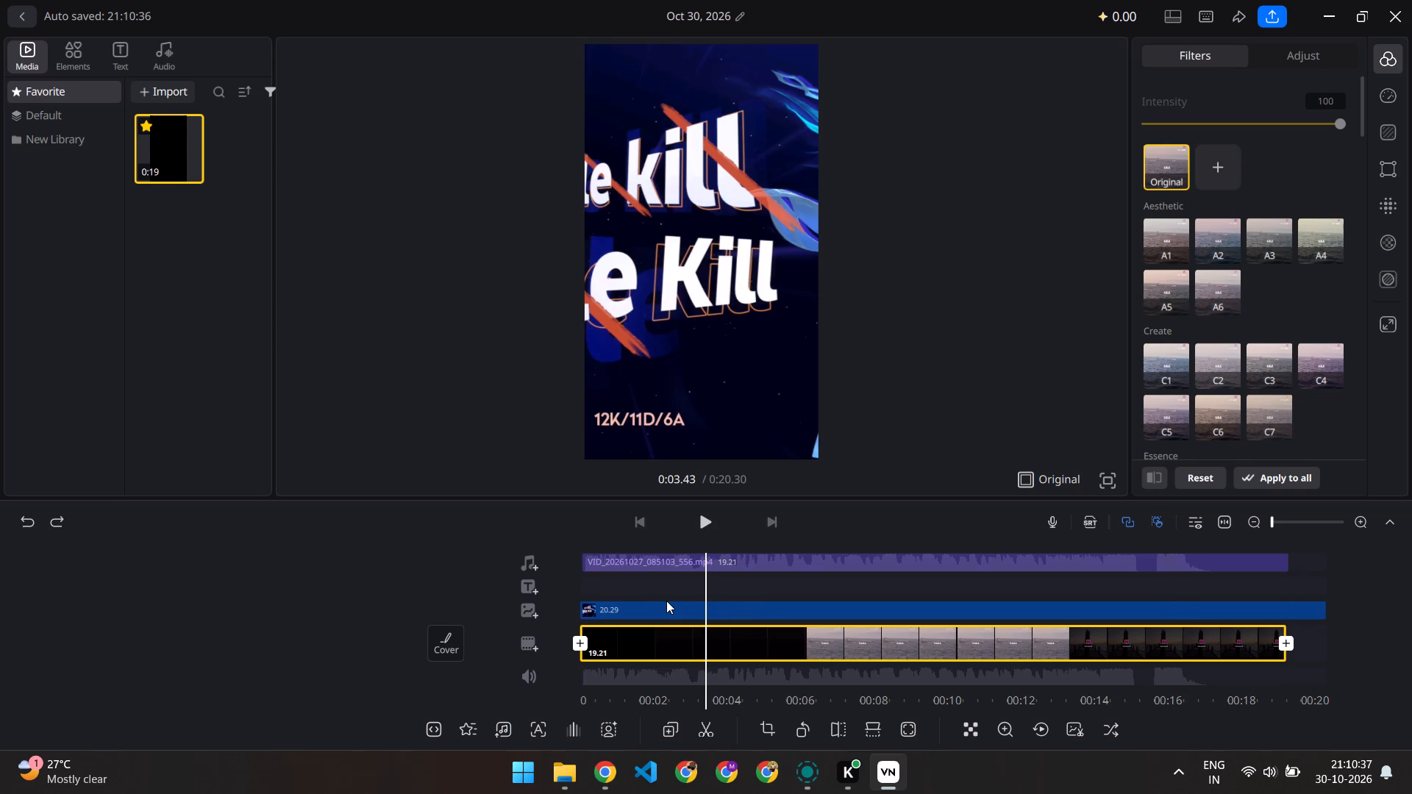
# Examine the overlay's closing logo animation against the ends of the template video and audio clips.
pyautogui.hscroll(-14, 649, 592)
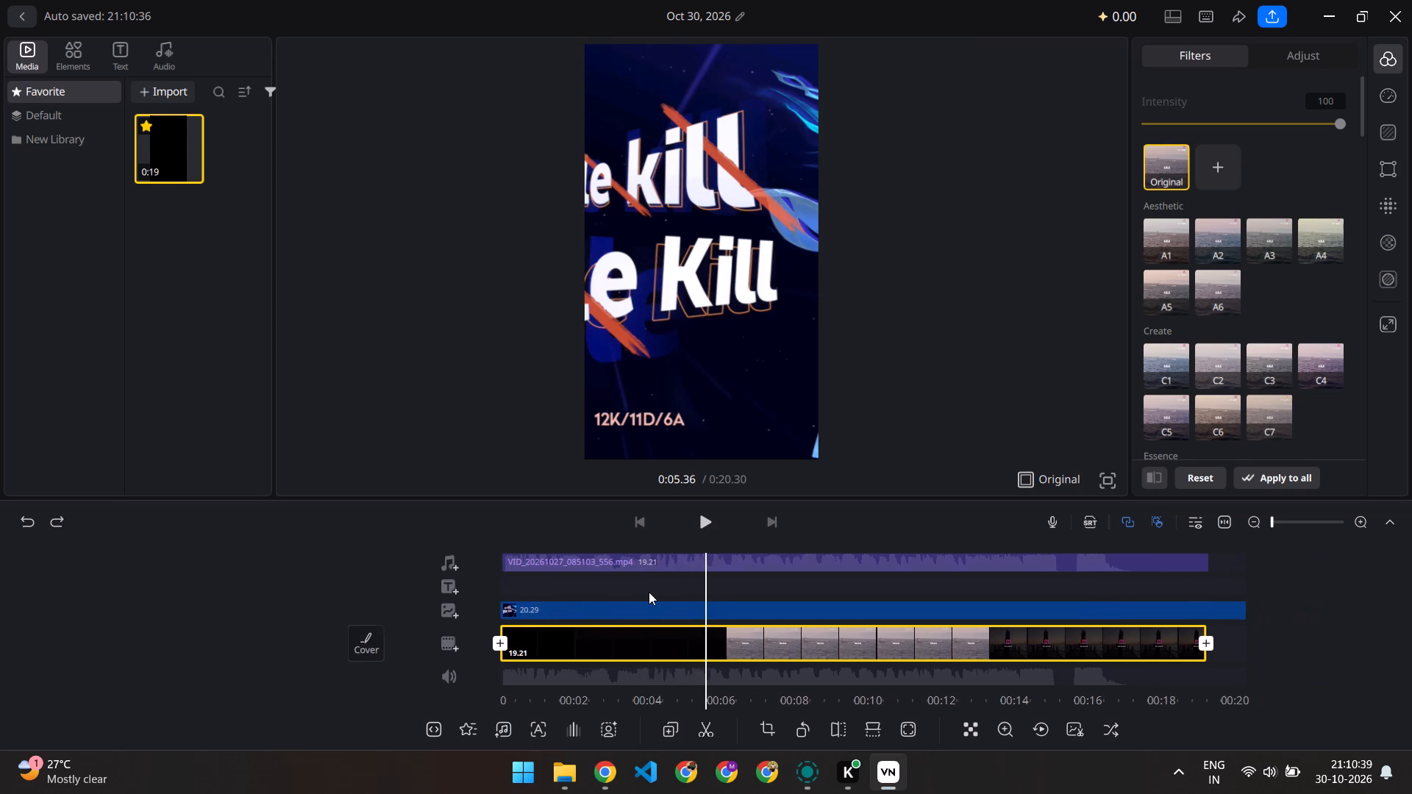
pyautogui.hscroll(-17, 649, 592)
pyautogui.hscroll(-20, 649, 592)
pyautogui.hscroll(-18, 649, 592)
pyautogui.hscroll(-3, 649, 592)
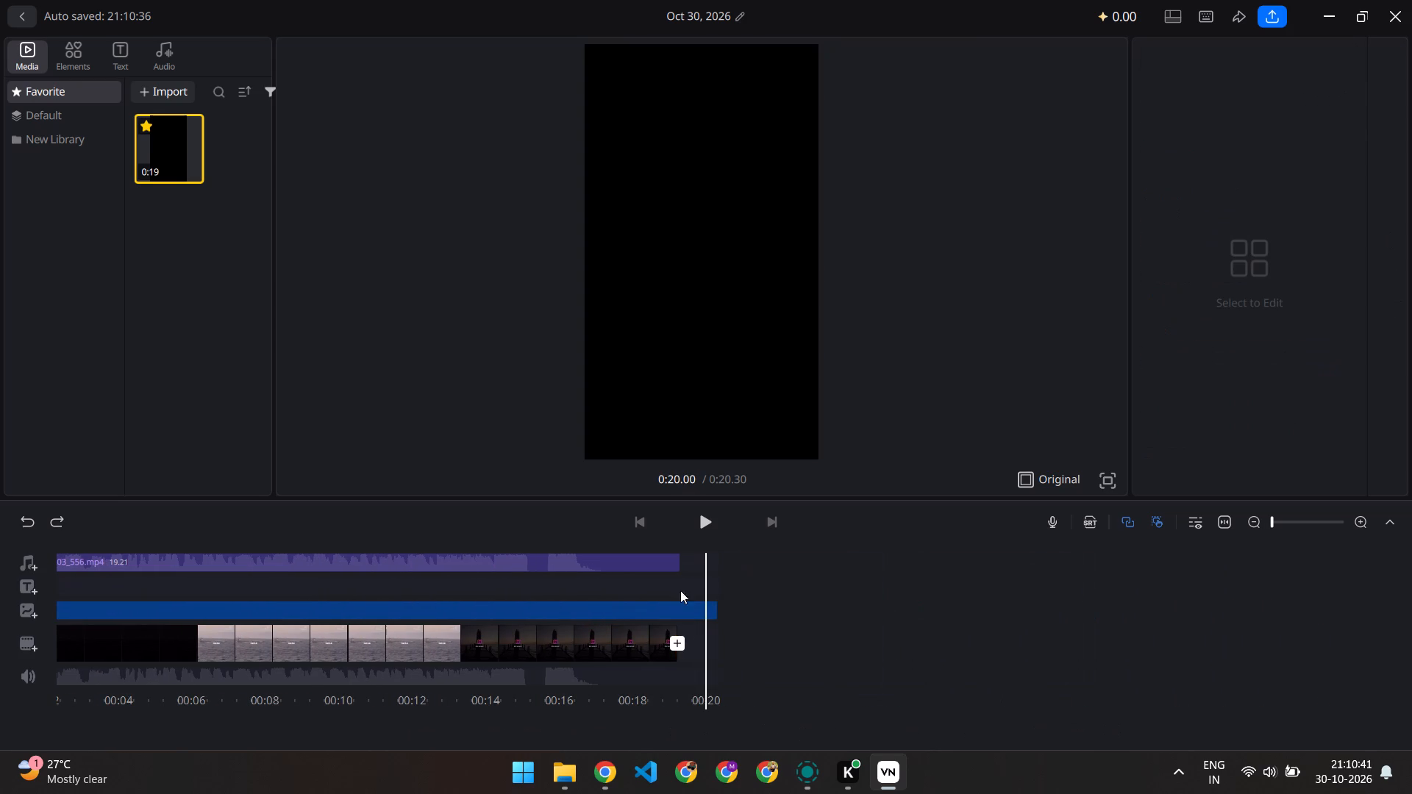
pyautogui.hscroll(-2, 732, 594)
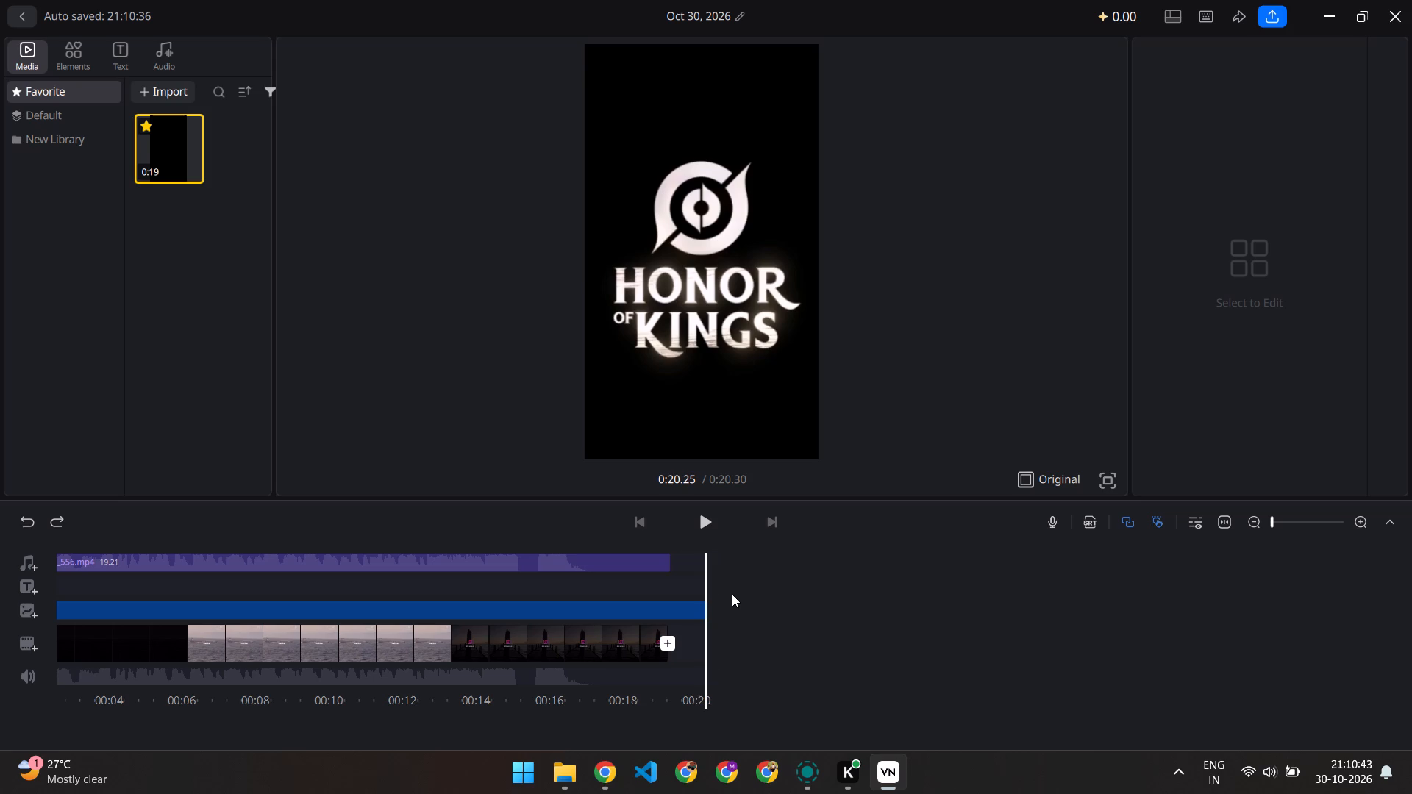
pyautogui.hscroll(-5, 732, 594)
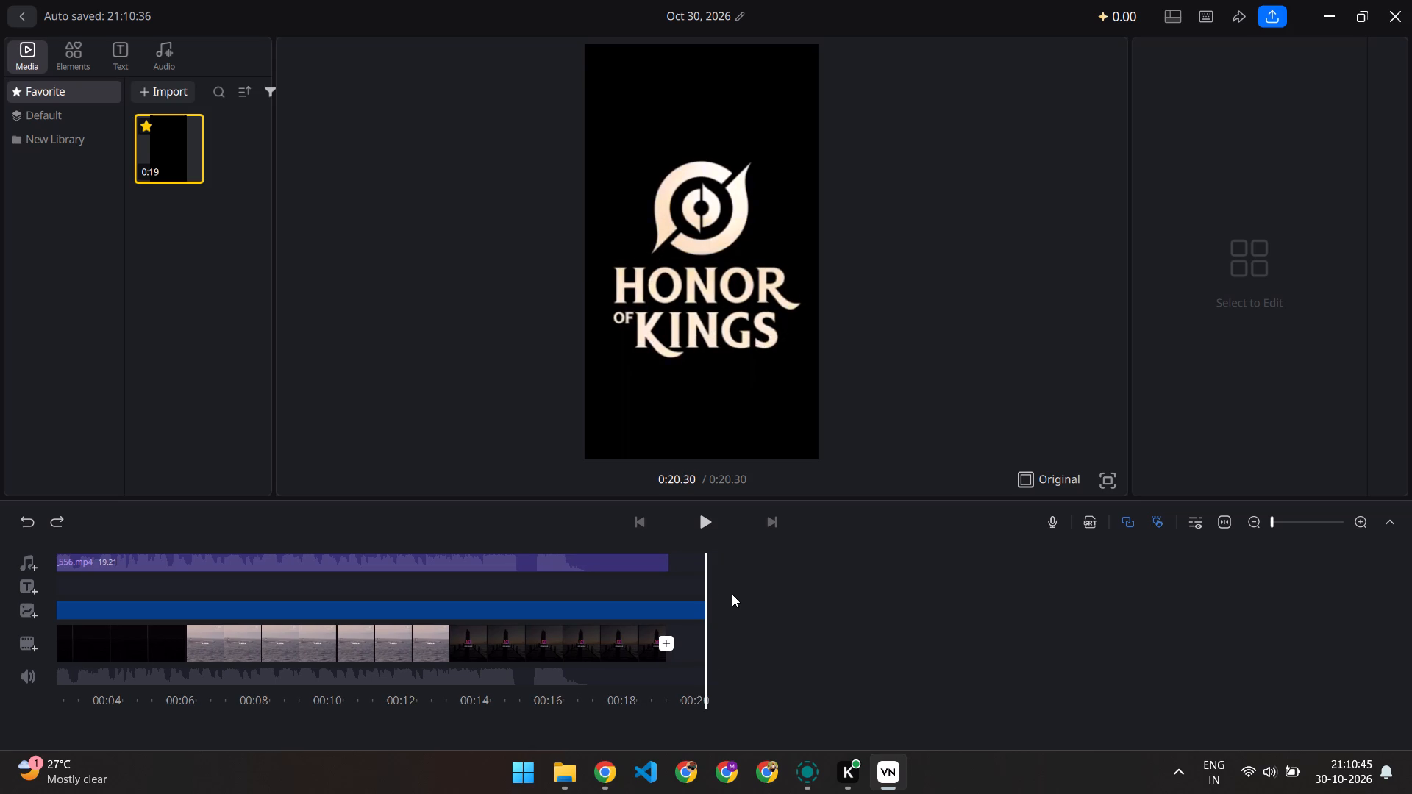
pyautogui.hscroll(3, 732, 594)
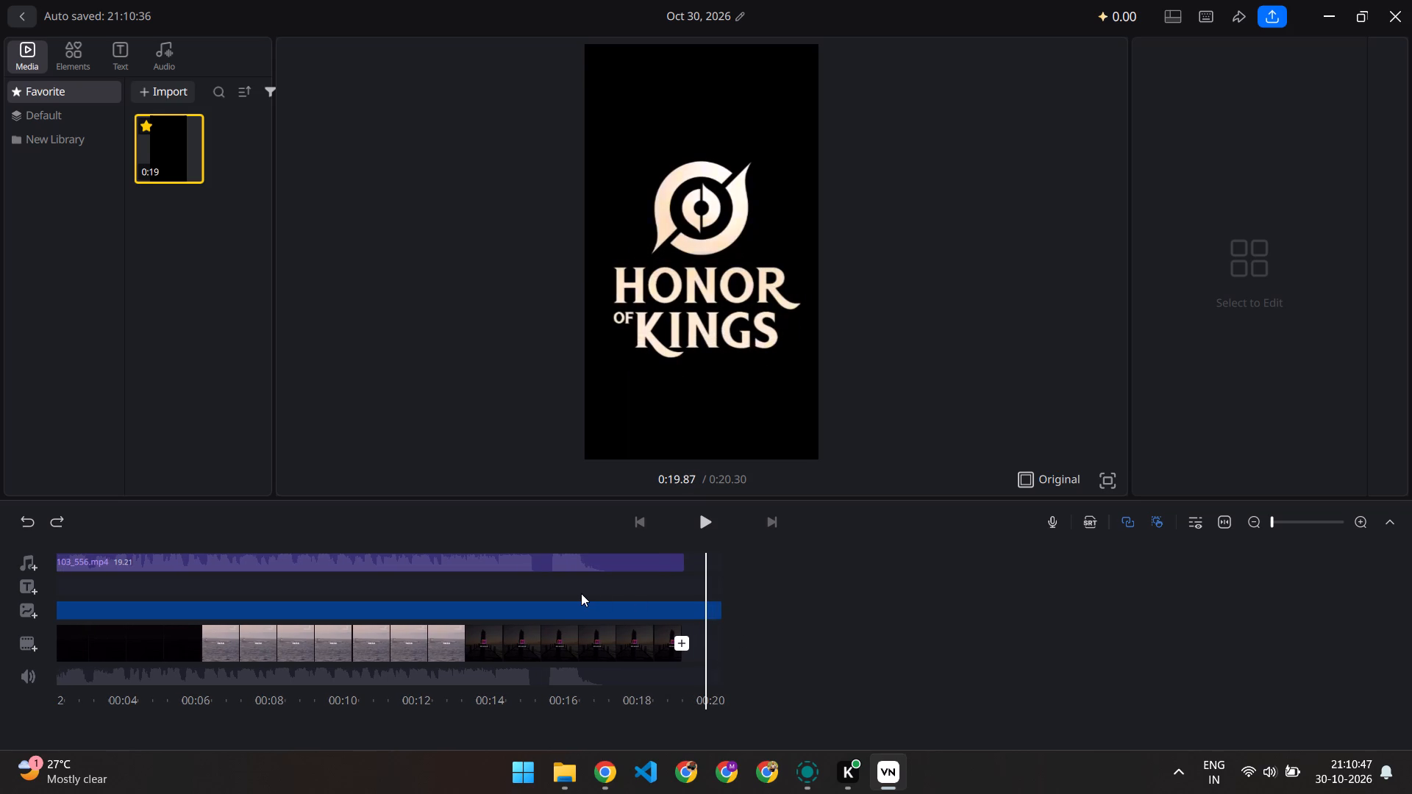
pyautogui.hscroll(5, 581, 593)
pyautogui.hscroll(-1, 581, 593)
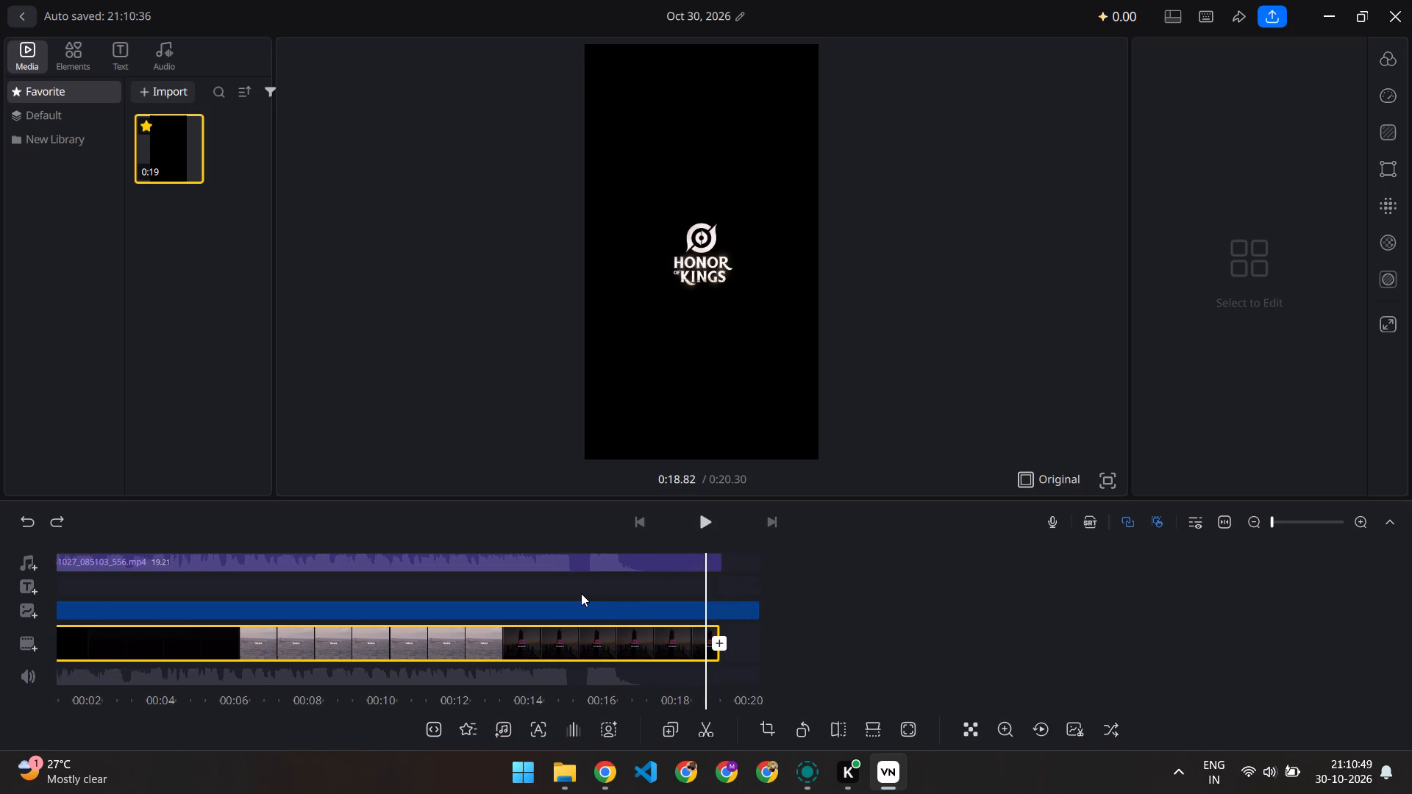
pyautogui.hscroll(-2, 581, 593)
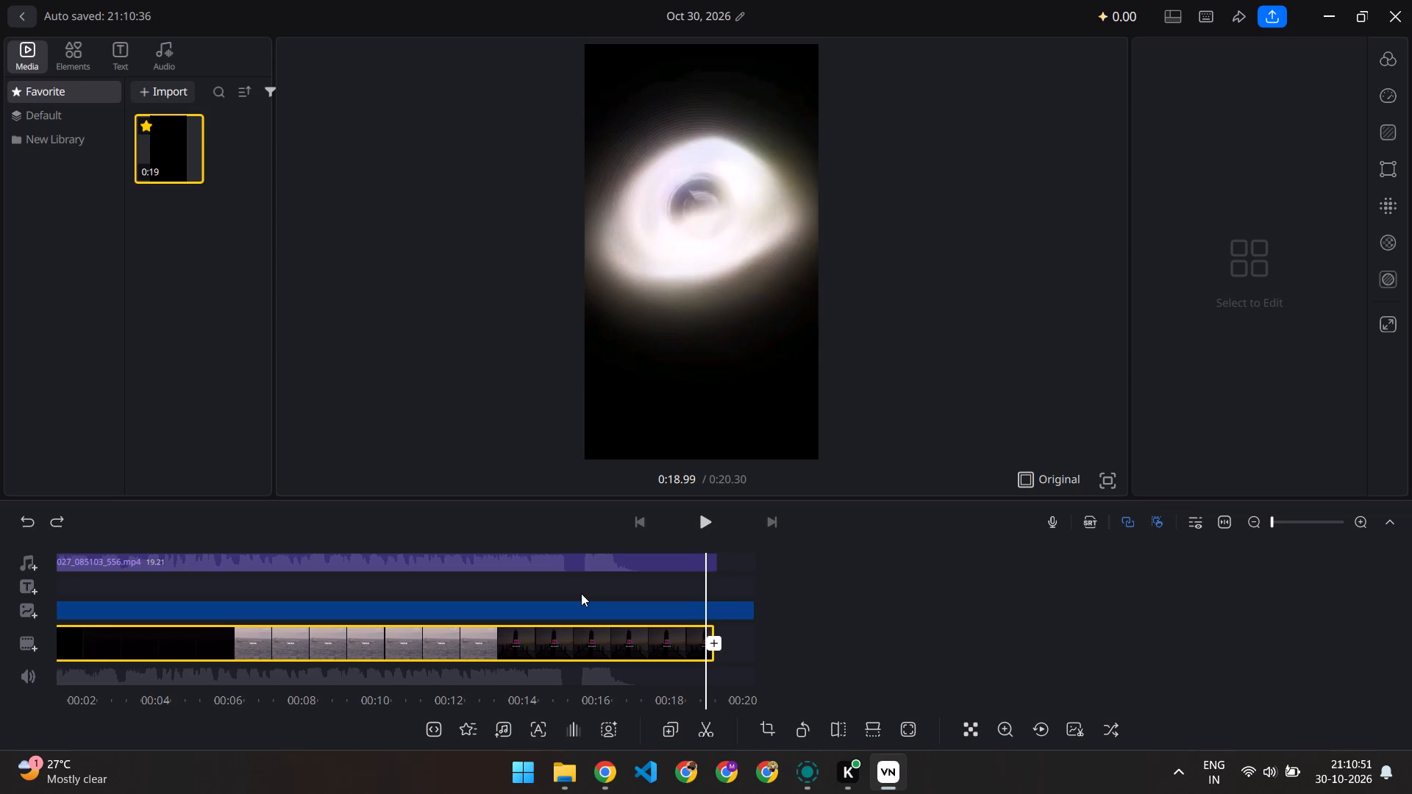
pyautogui.hscroll(-1, 581, 593)
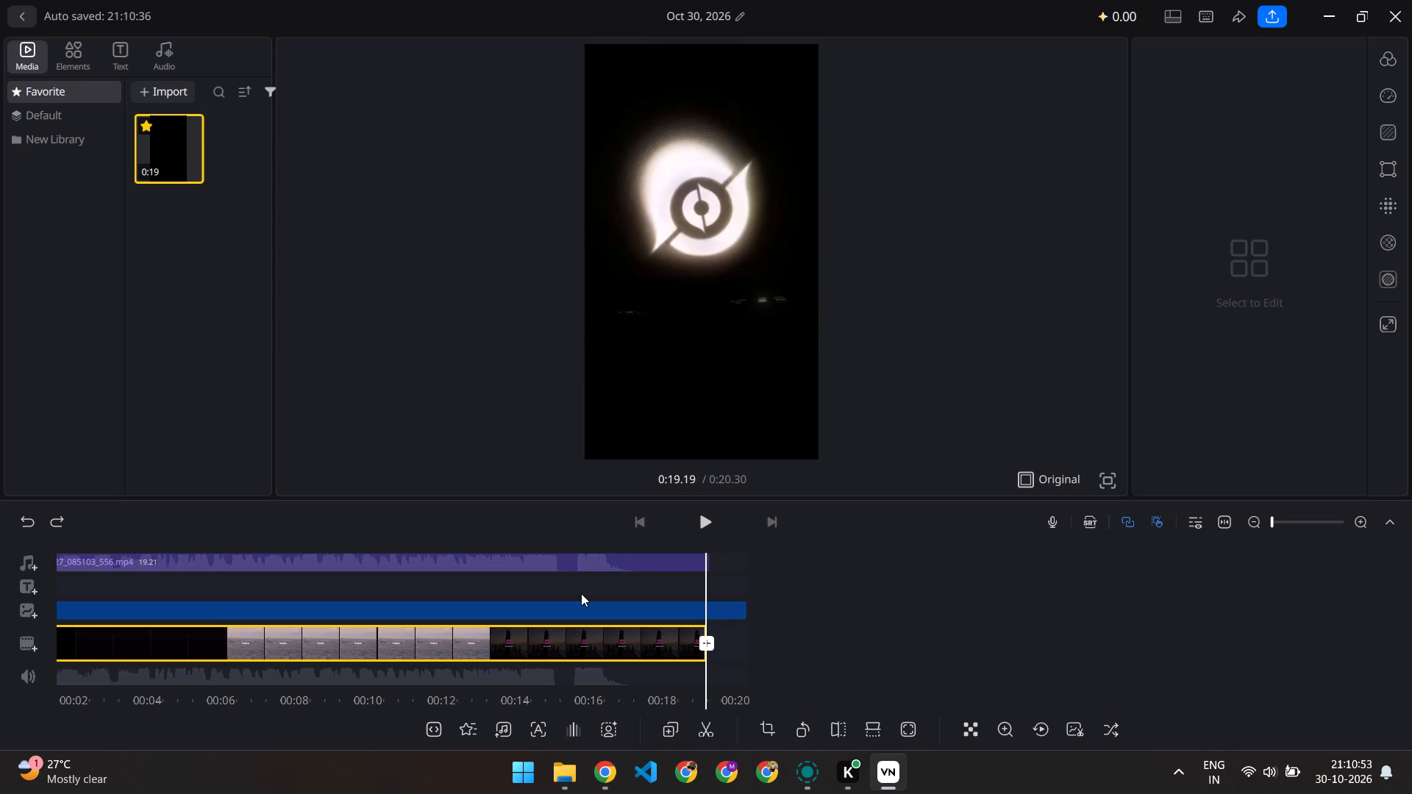
pyautogui.hscroll(-1, 581, 593)
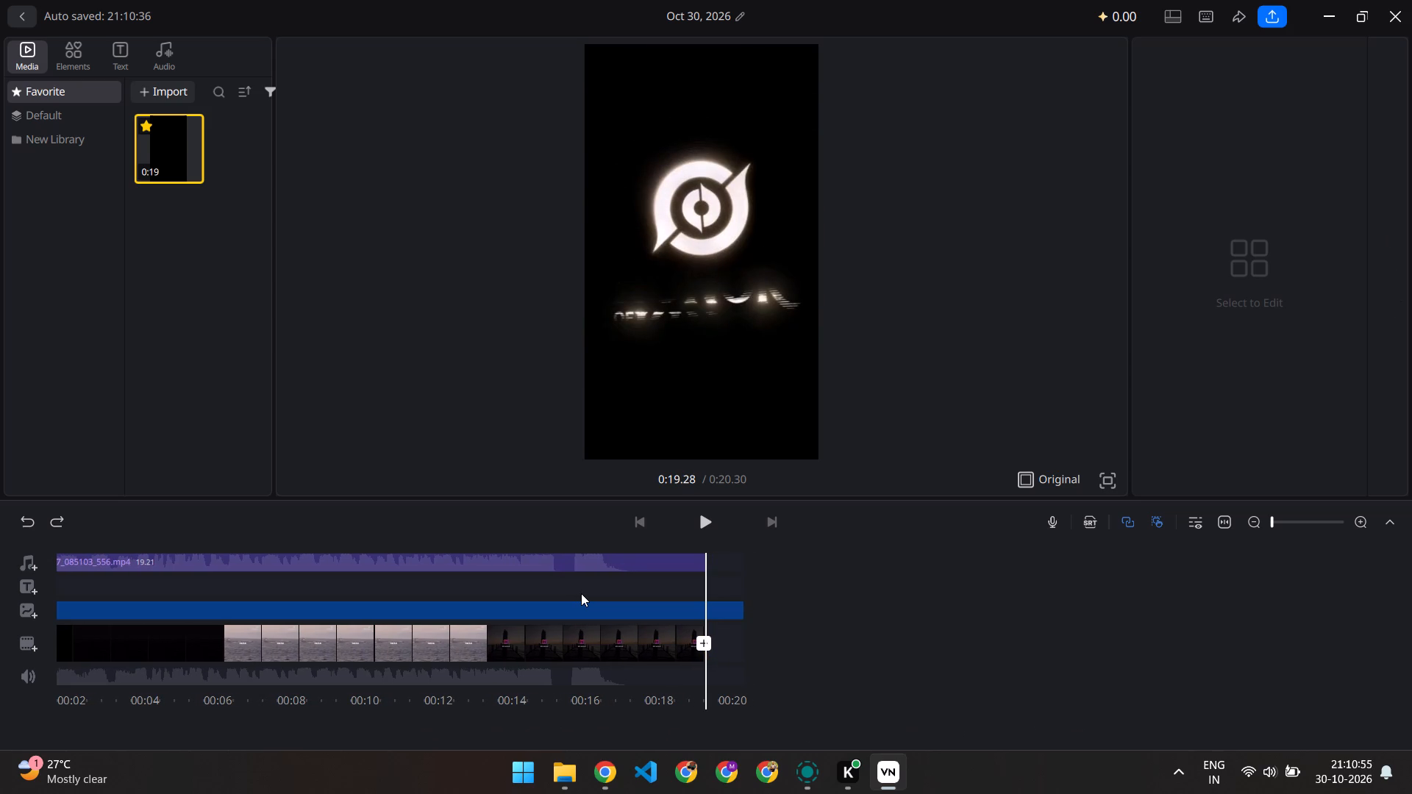
pyautogui.hscroll(-9, 581, 593)
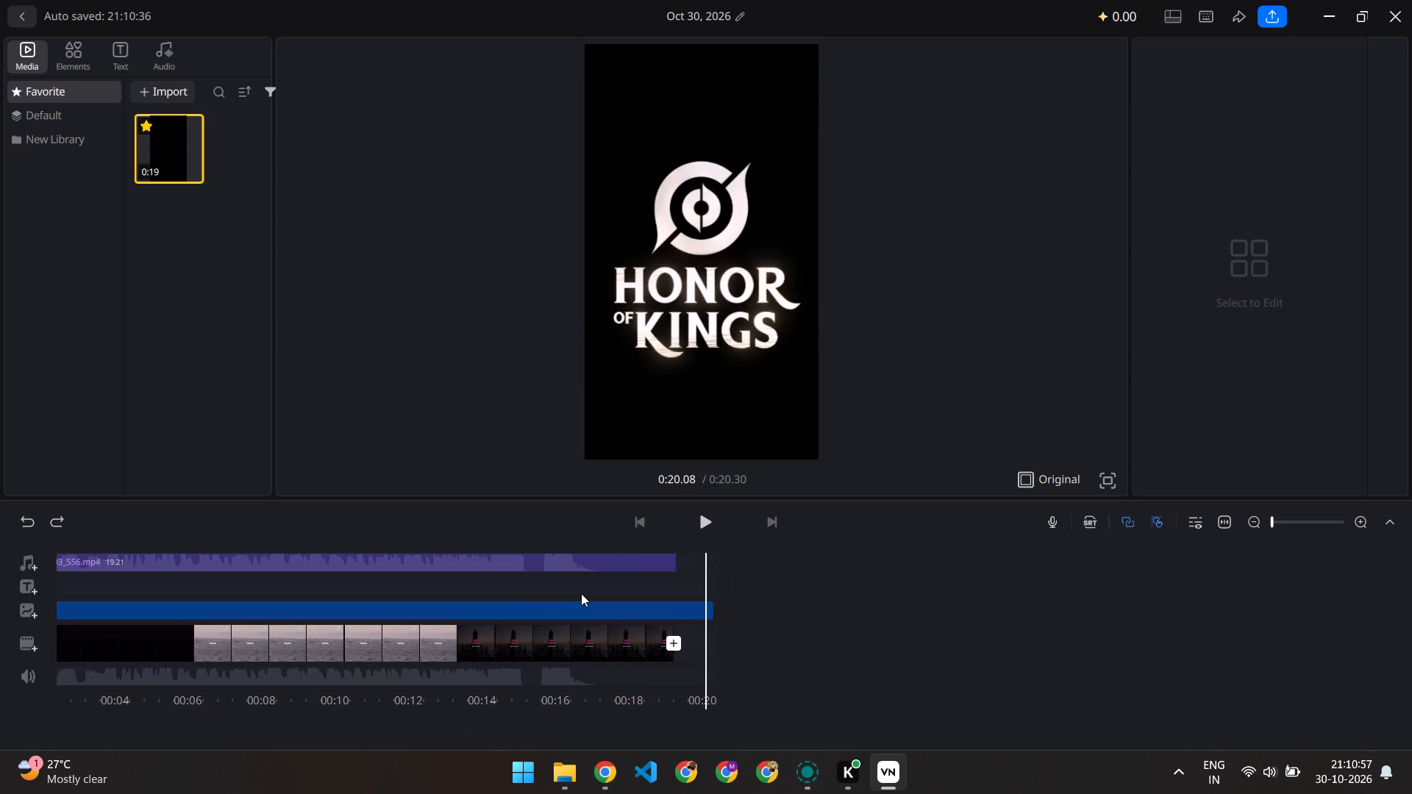
# Lower the volume of the gameplay overlay clip to 20.
pyautogui.hscroll(6, 581, 593)
pyautogui.click(619, 602)
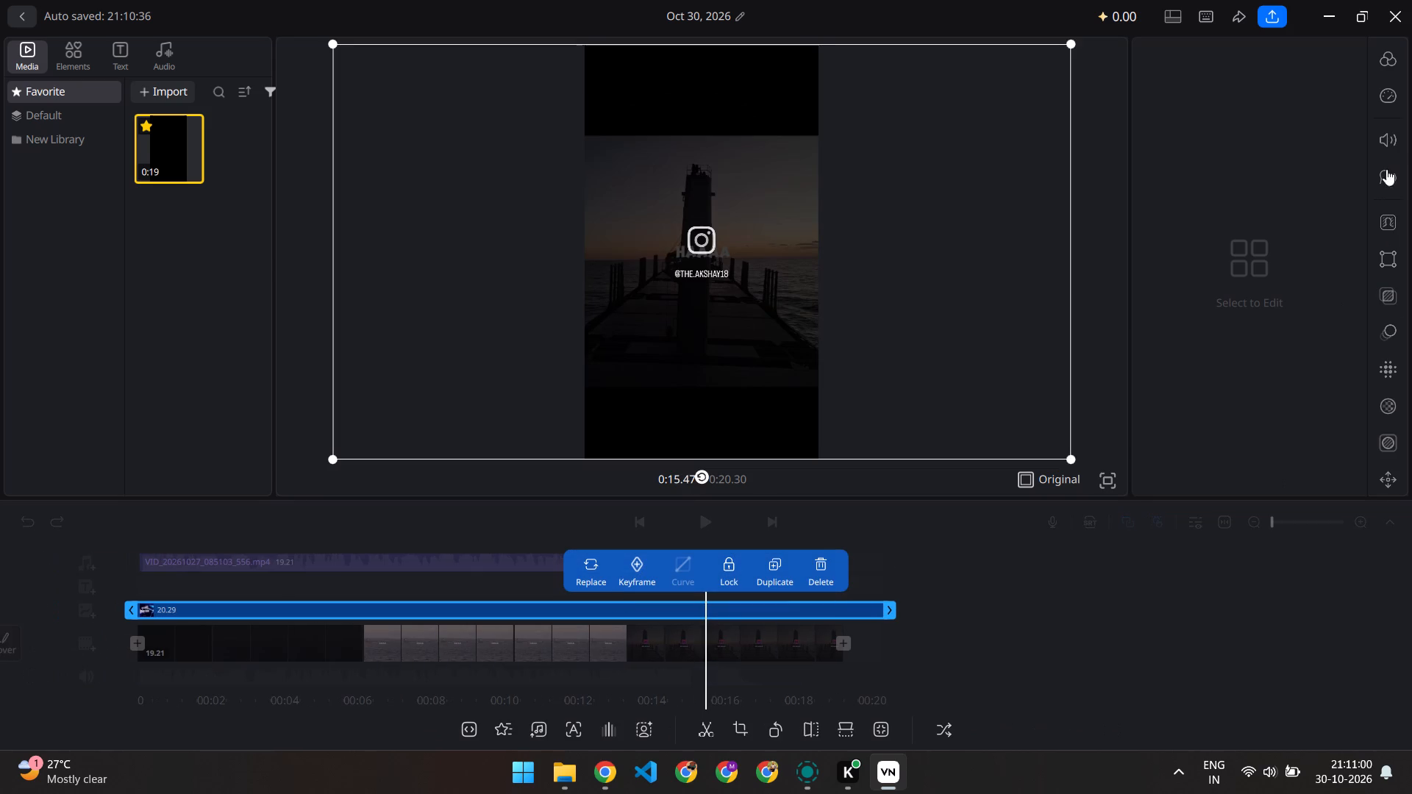
pyautogui.click(1383, 148)
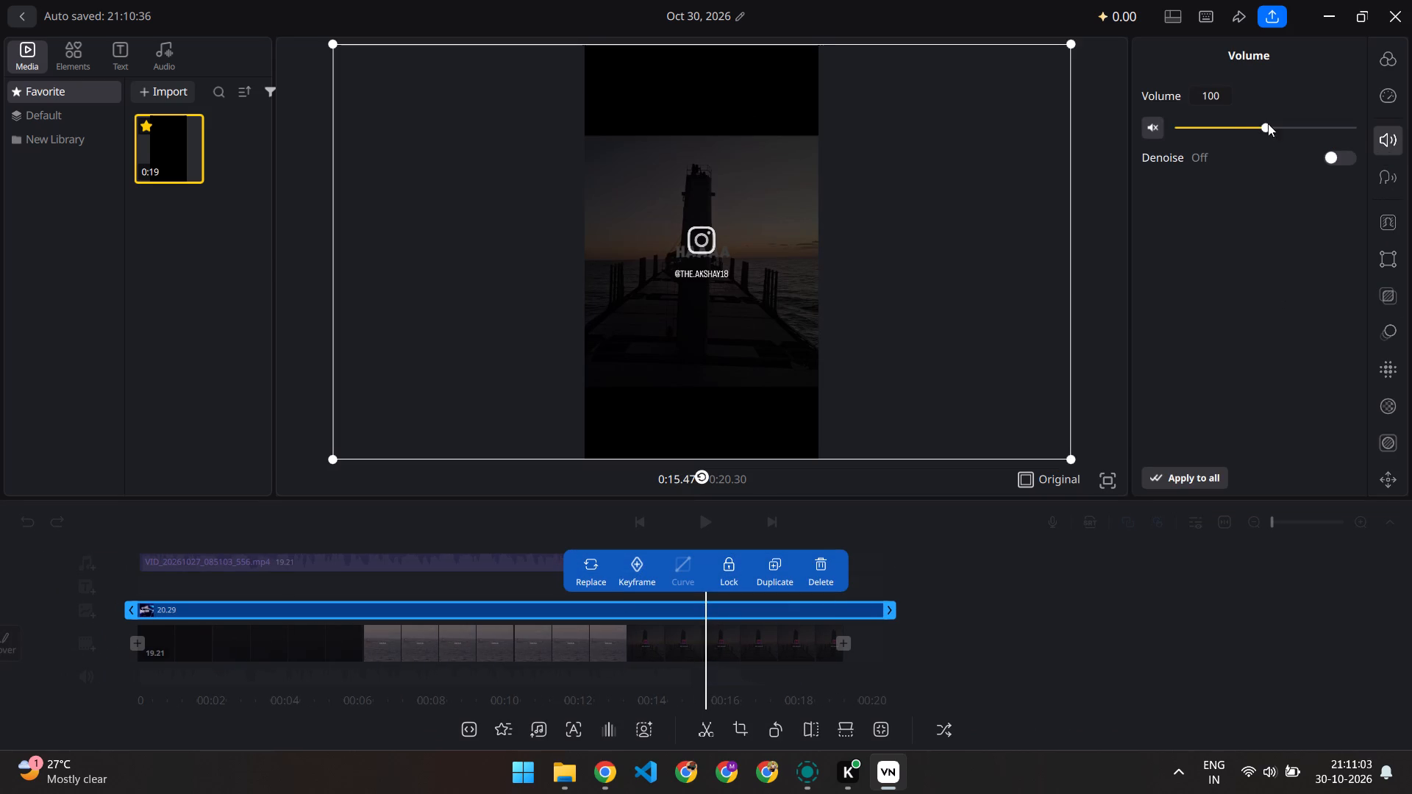
pyautogui.moveTo(1268, 124); pyautogui.dragTo(1227, 131)
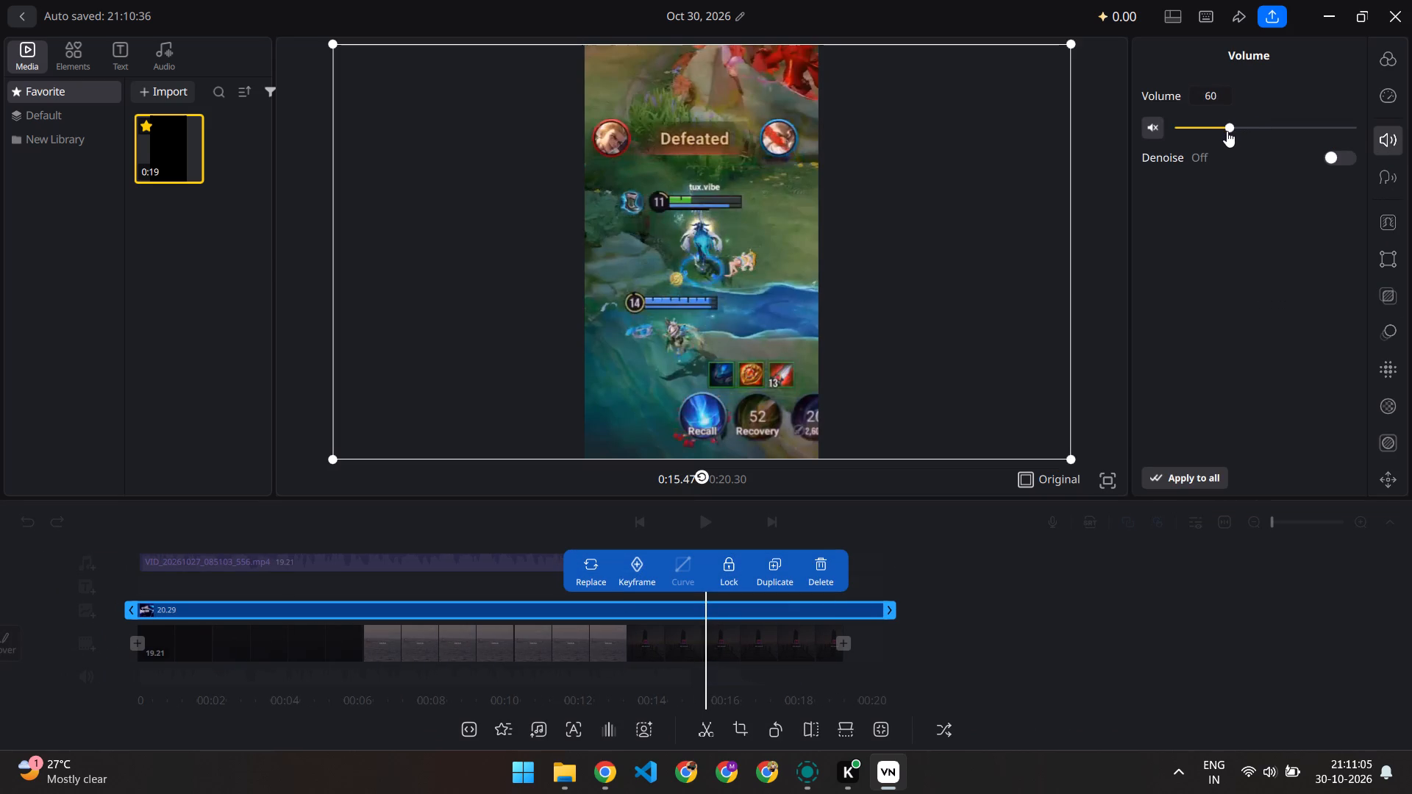
pyautogui.moveTo(1227, 131); pyautogui.dragTo(1205, 140)
pyautogui.moveTo(1205, 140); pyautogui.dragTo(1191, 140)
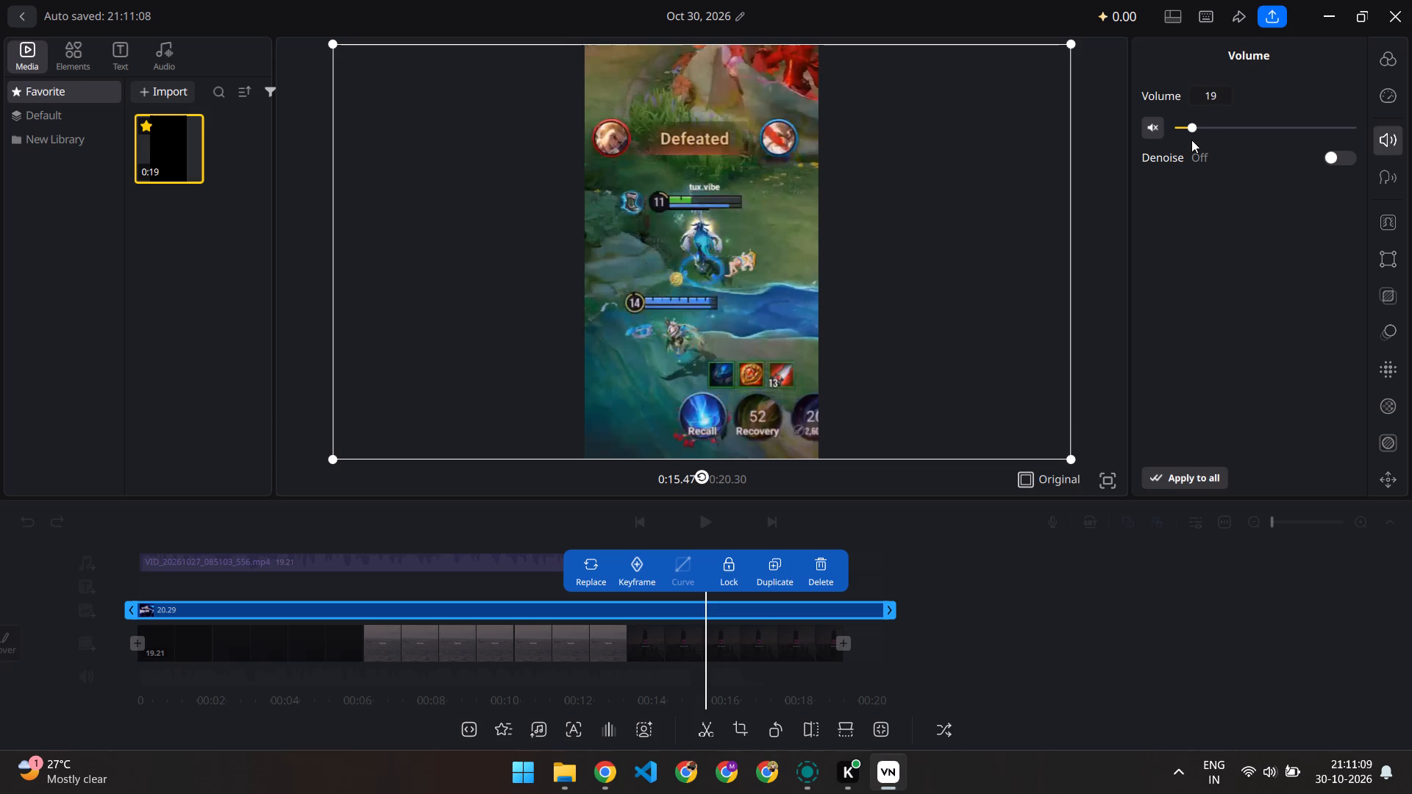
pyautogui.moveTo(1191, 140); pyautogui.dragTo(1194, 141)
pyautogui.moveTo(1194, 141); pyautogui.dragTo(1194, 143)
pyautogui.moveTo(1194, 143); pyautogui.dragTo(1192, 143)
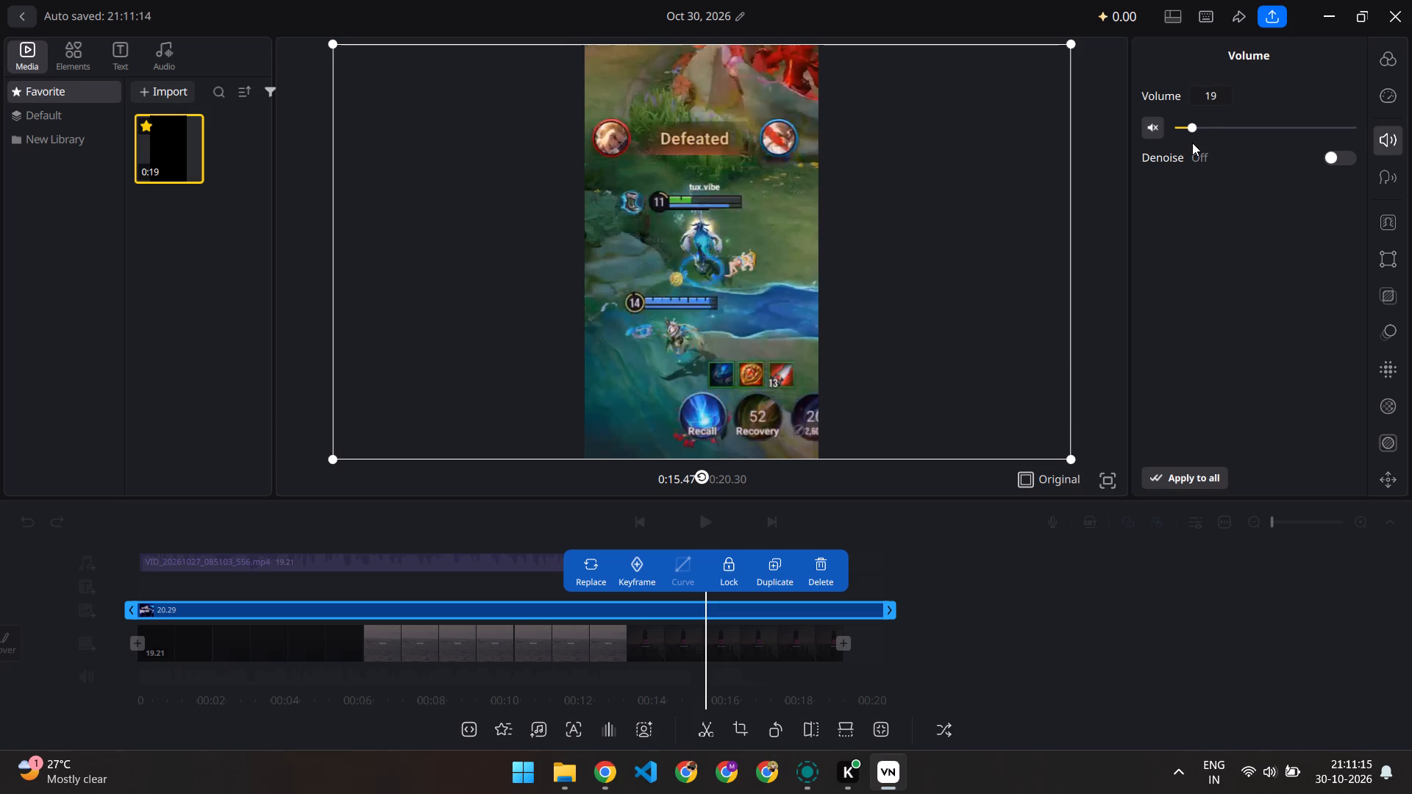
pyautogui.moveTo(1192, 143); pyautogui.dragTo(1193, 143)
pyautogui.click(1227, 254)
pyautogui.click(1029, 602)
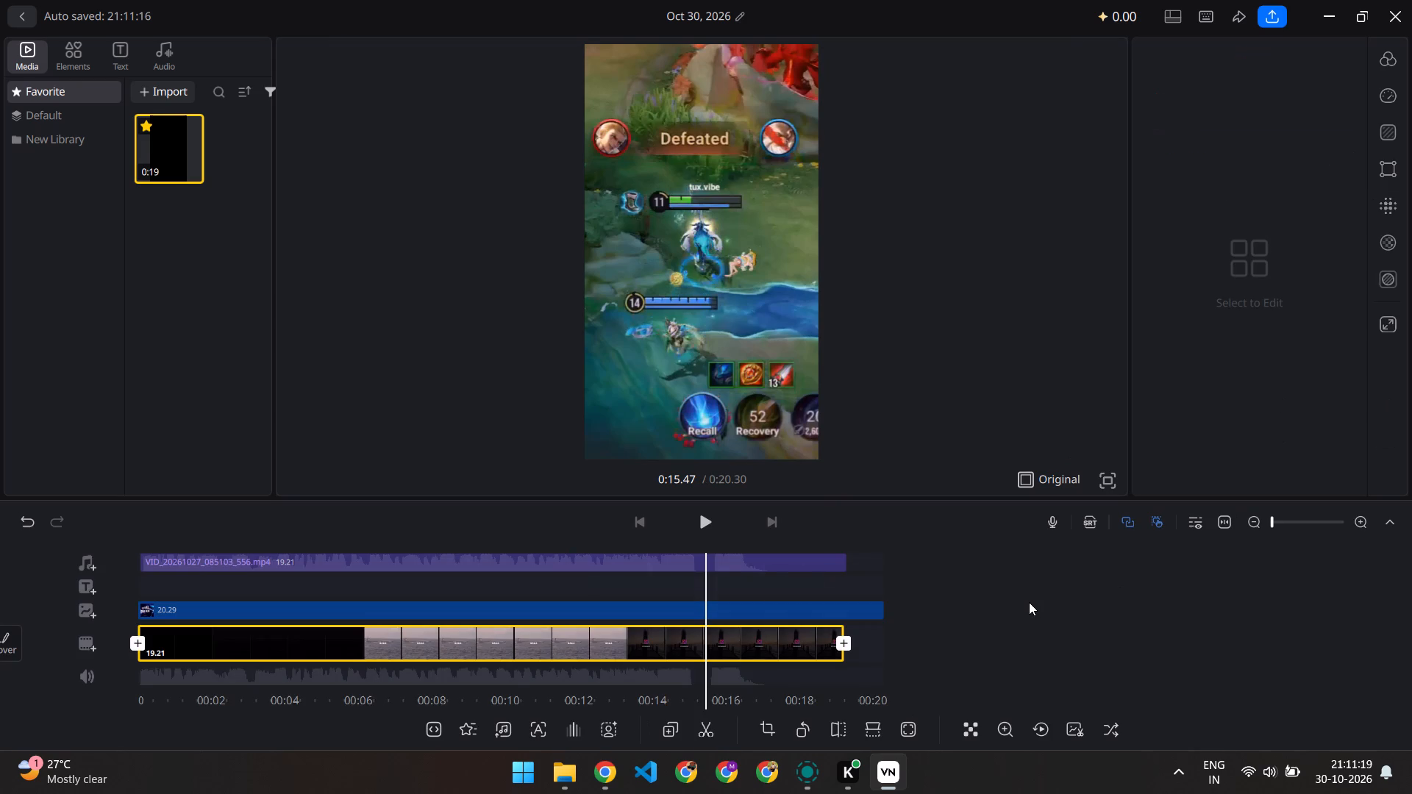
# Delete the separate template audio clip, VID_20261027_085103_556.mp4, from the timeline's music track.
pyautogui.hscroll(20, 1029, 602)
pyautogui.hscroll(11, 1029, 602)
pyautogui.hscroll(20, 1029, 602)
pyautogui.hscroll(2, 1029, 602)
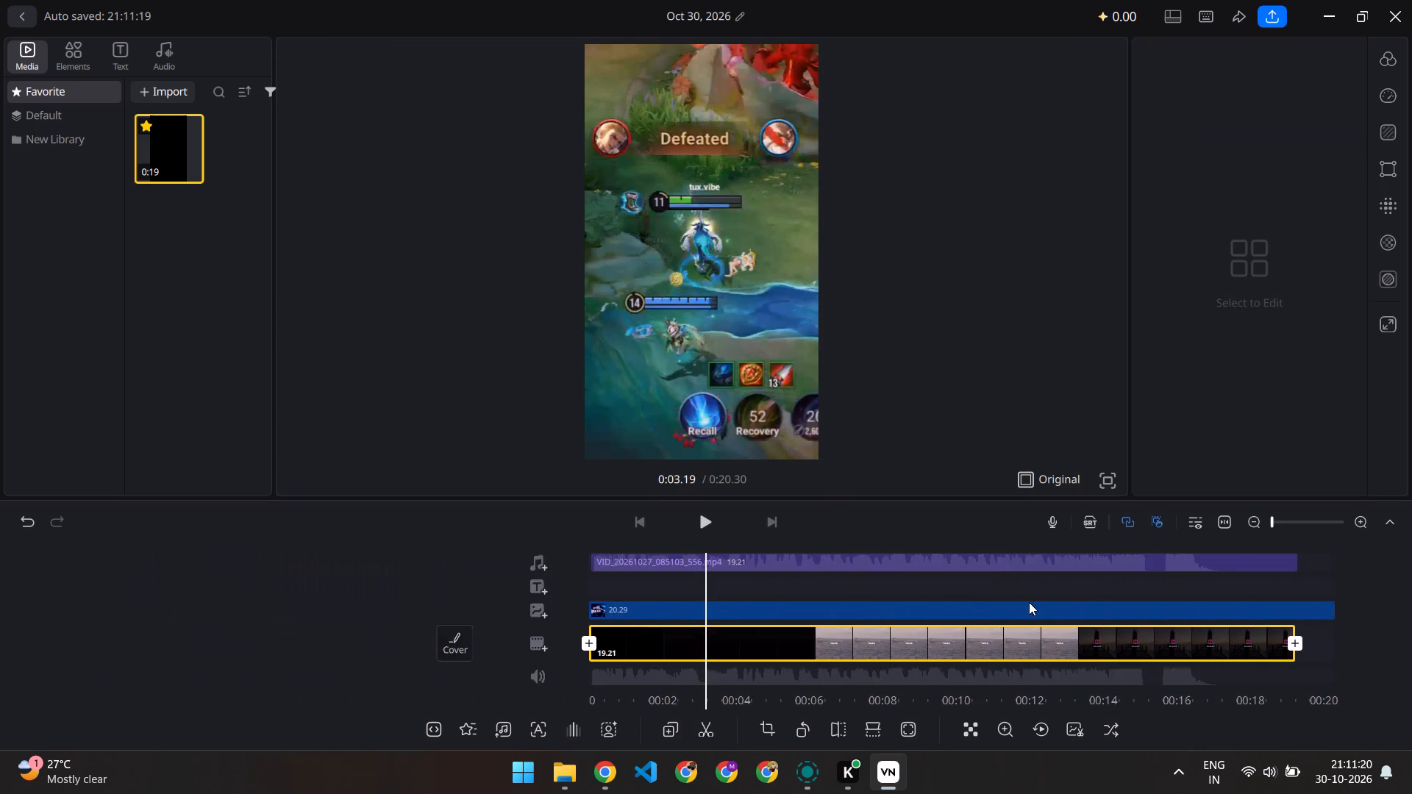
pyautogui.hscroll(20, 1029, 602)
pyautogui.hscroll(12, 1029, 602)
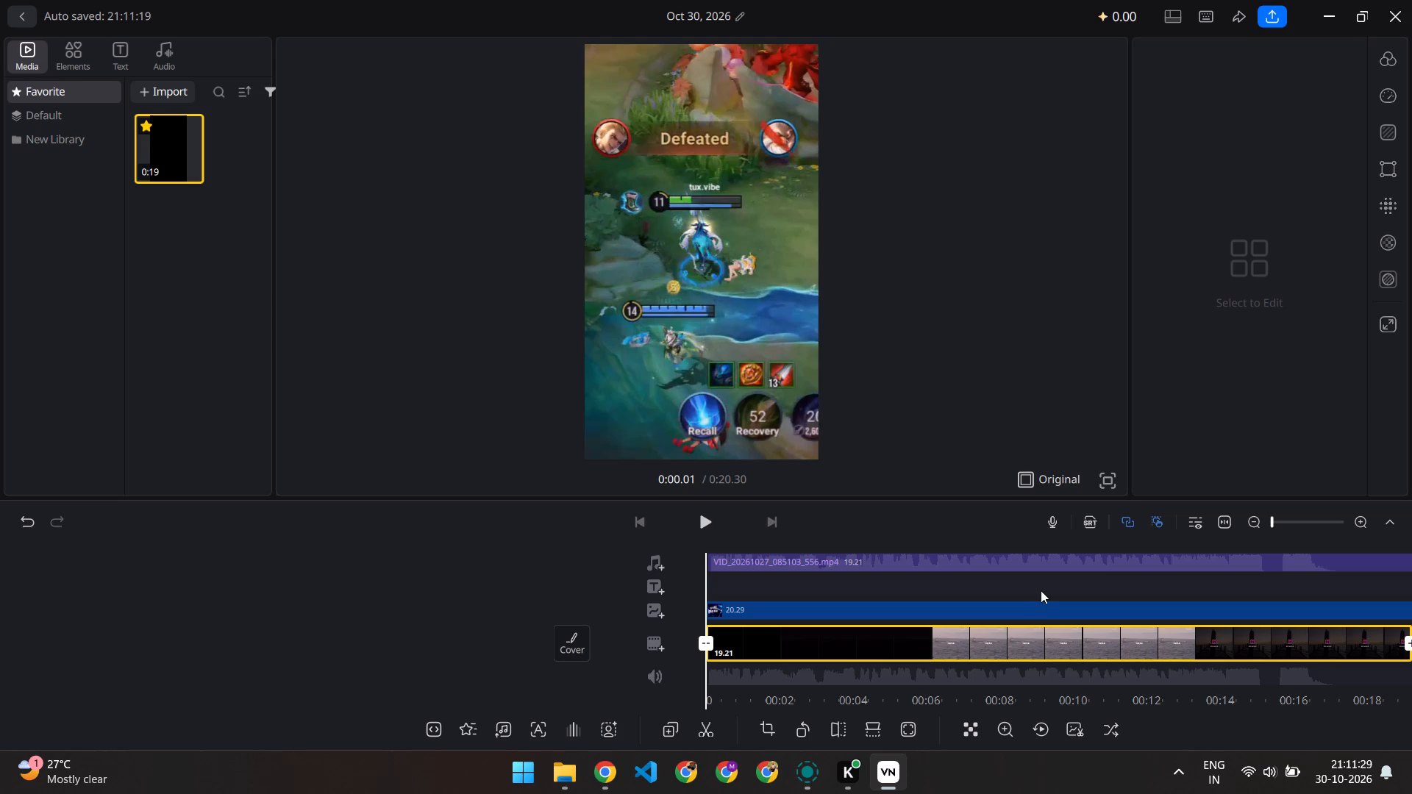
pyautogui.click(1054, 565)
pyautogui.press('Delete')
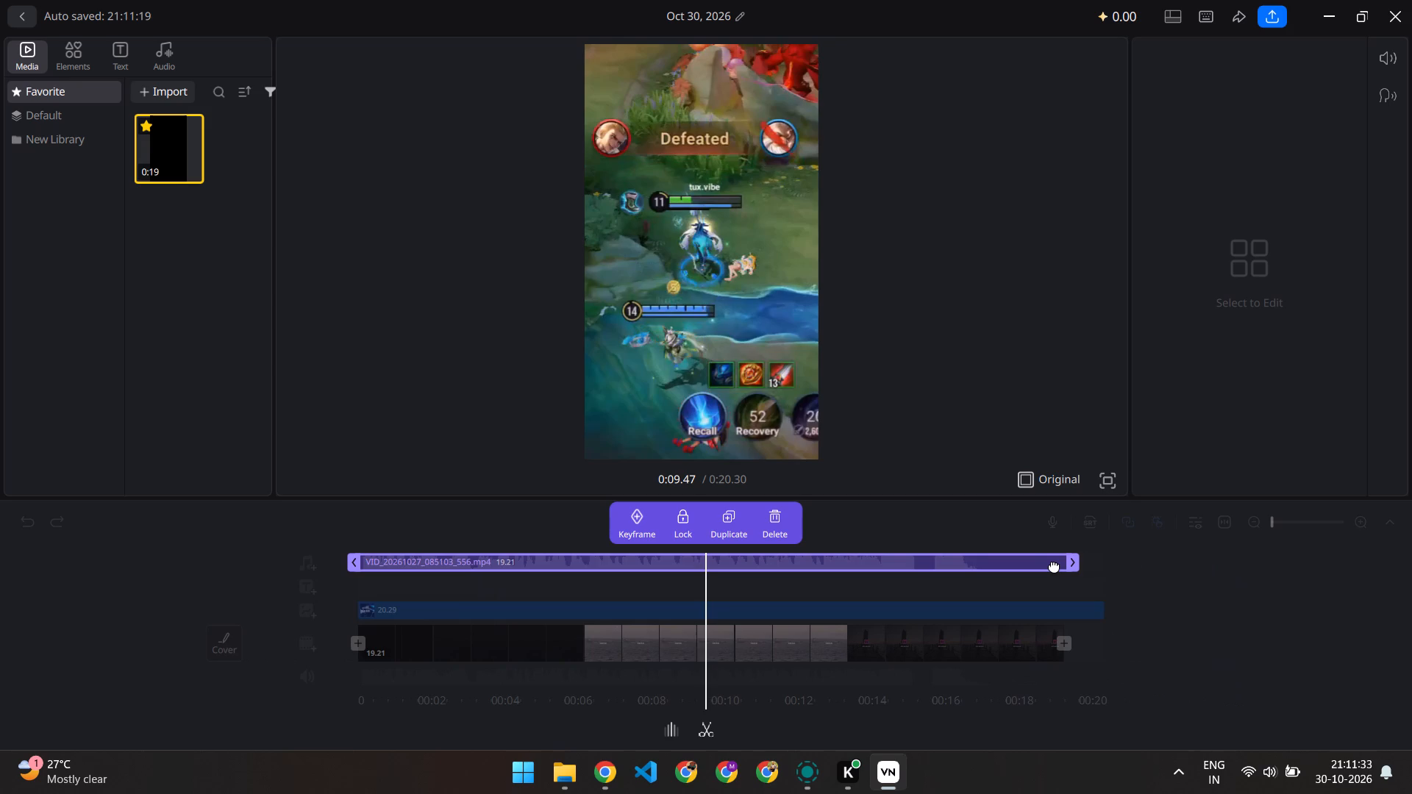
# Play the edit from the start to about 8 s to check how it sounds without the separate audio clip.
pyautogui.hscroll(8, 1054, 565)
pyautogui.hscroll(13, 1054, 565)
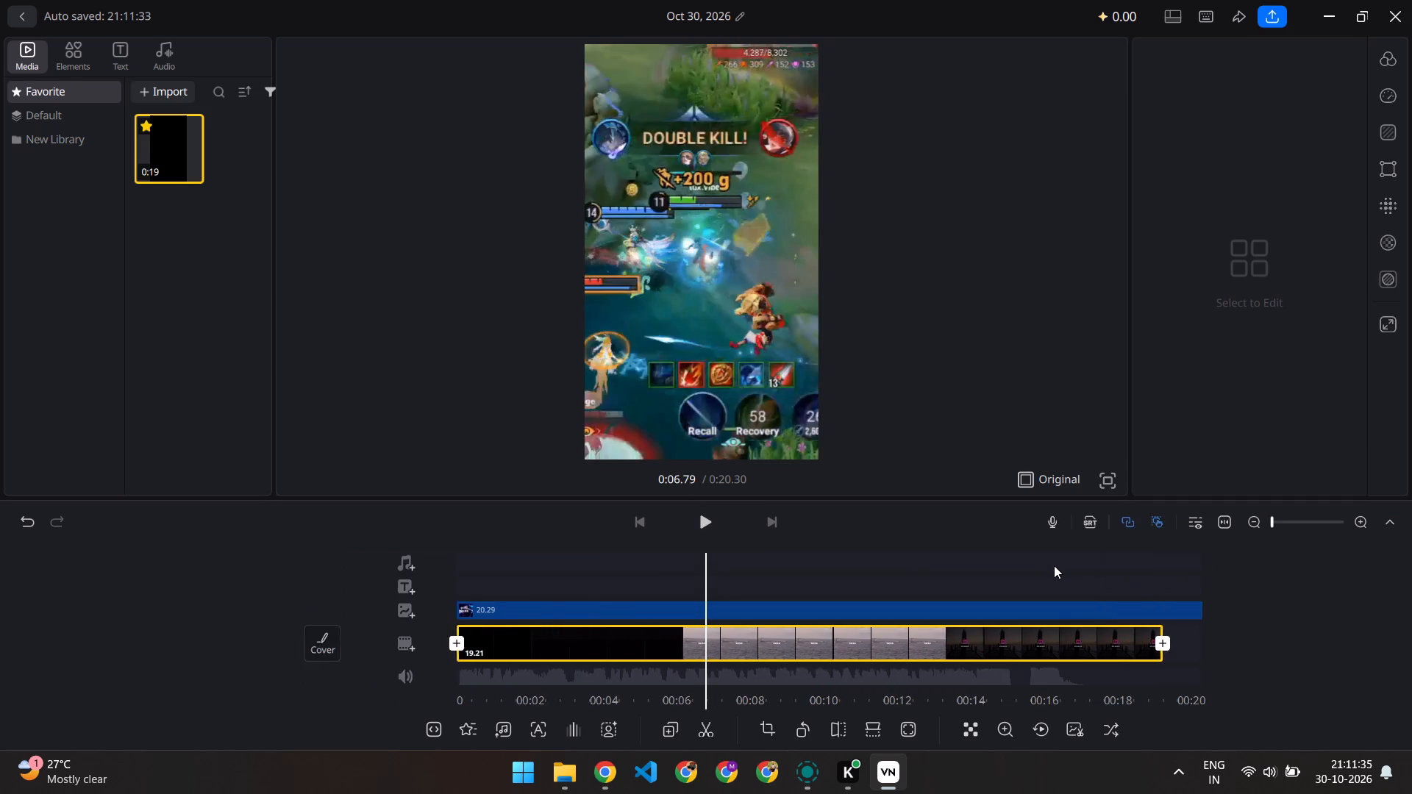
pyautogui.hscroll(20, 1054, 565)
pyautogui.hscroll(20, 1054, 565)
pyautogui.hscroll(14, 1054, 565)
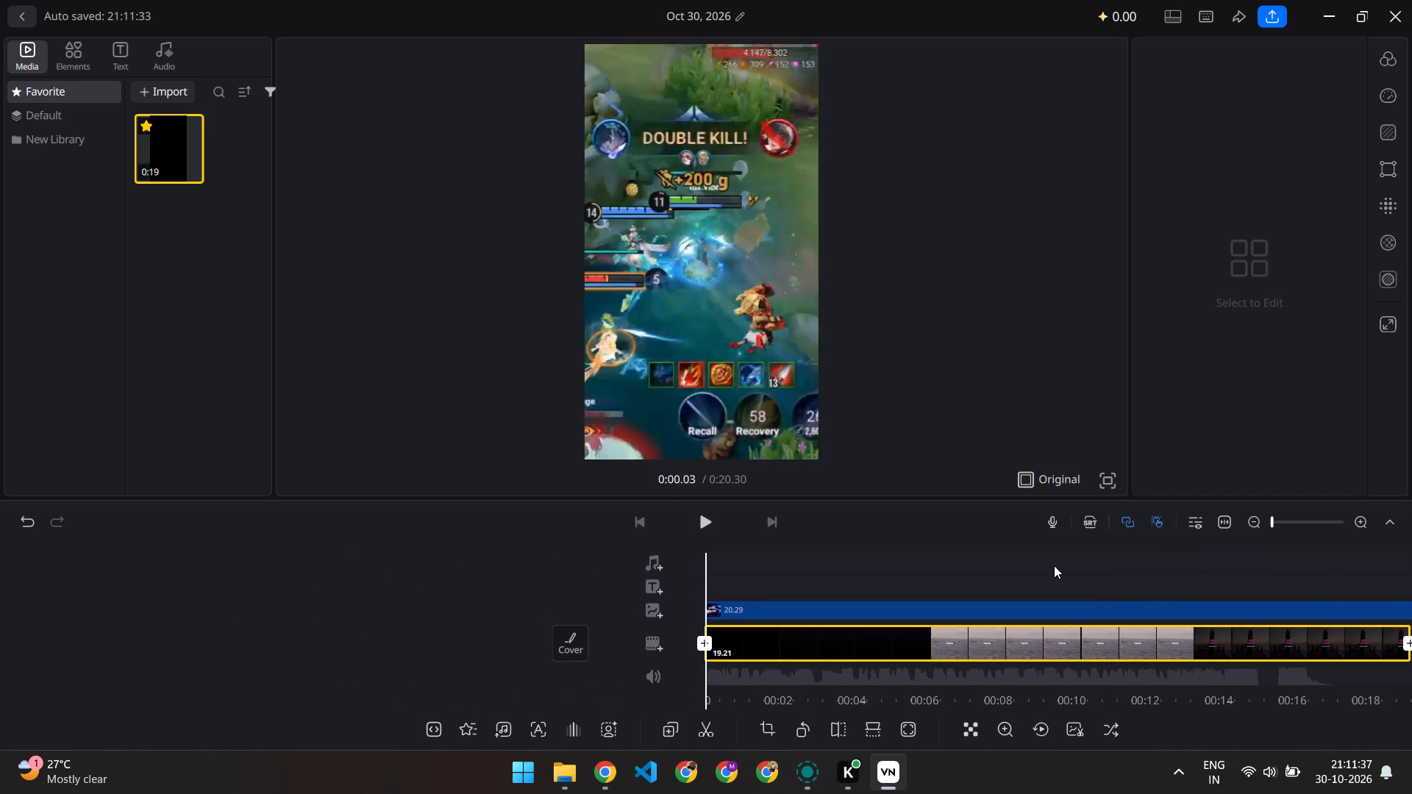
pyautogui.hscroll(1, 1054, 565)
pyautogui.click(695, 522)
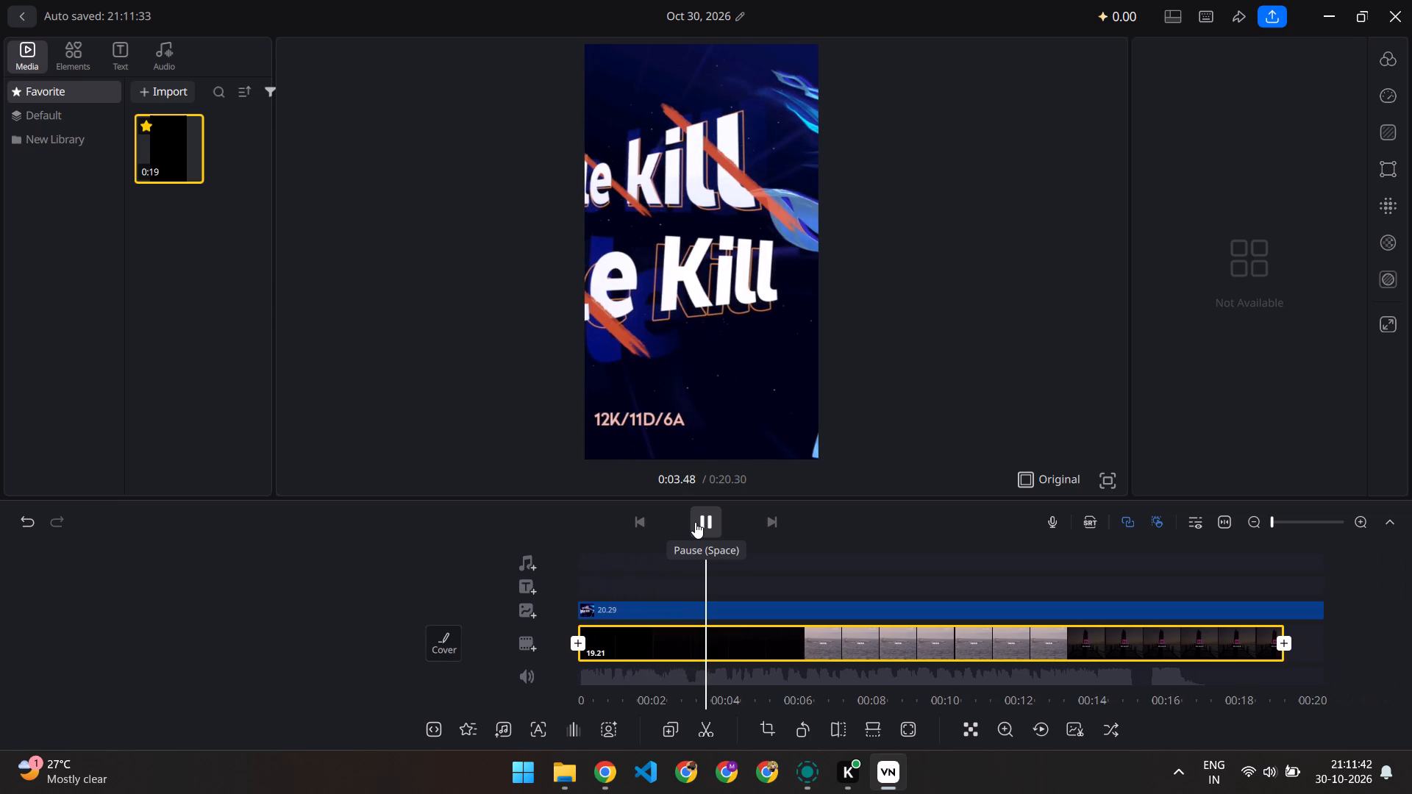
pyautogui.click(695, 522)
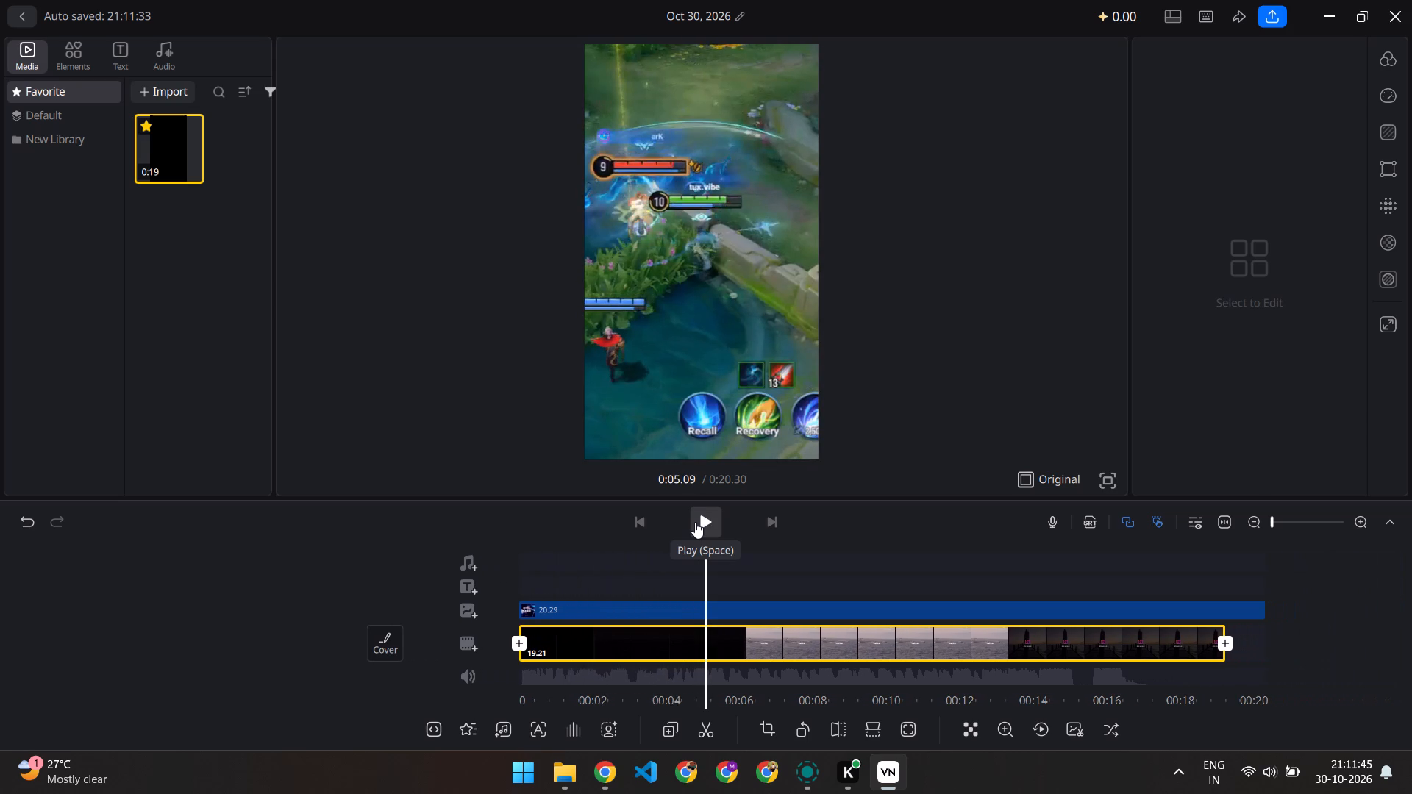
pyautogui.click(695, 522)
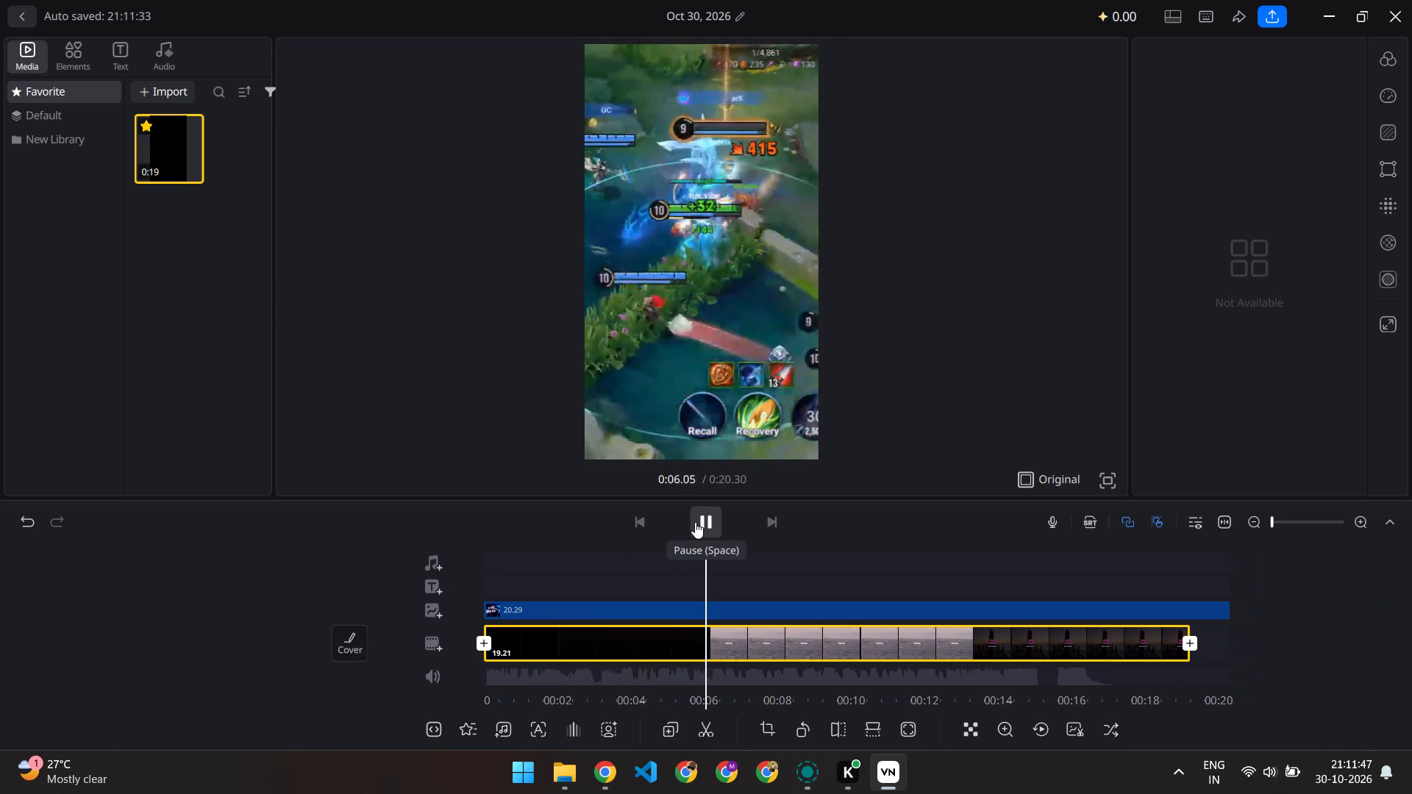
pyautogui.click(695, 522)
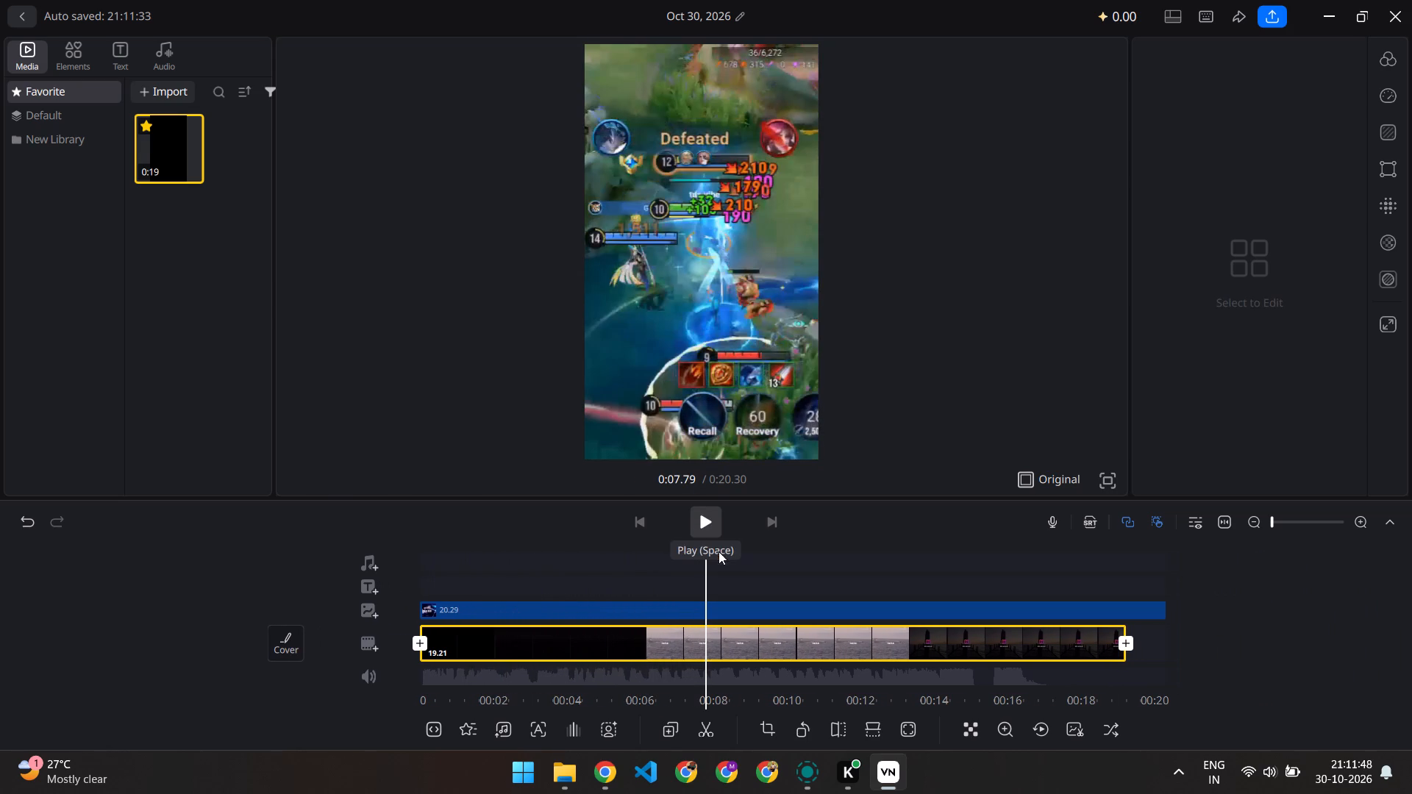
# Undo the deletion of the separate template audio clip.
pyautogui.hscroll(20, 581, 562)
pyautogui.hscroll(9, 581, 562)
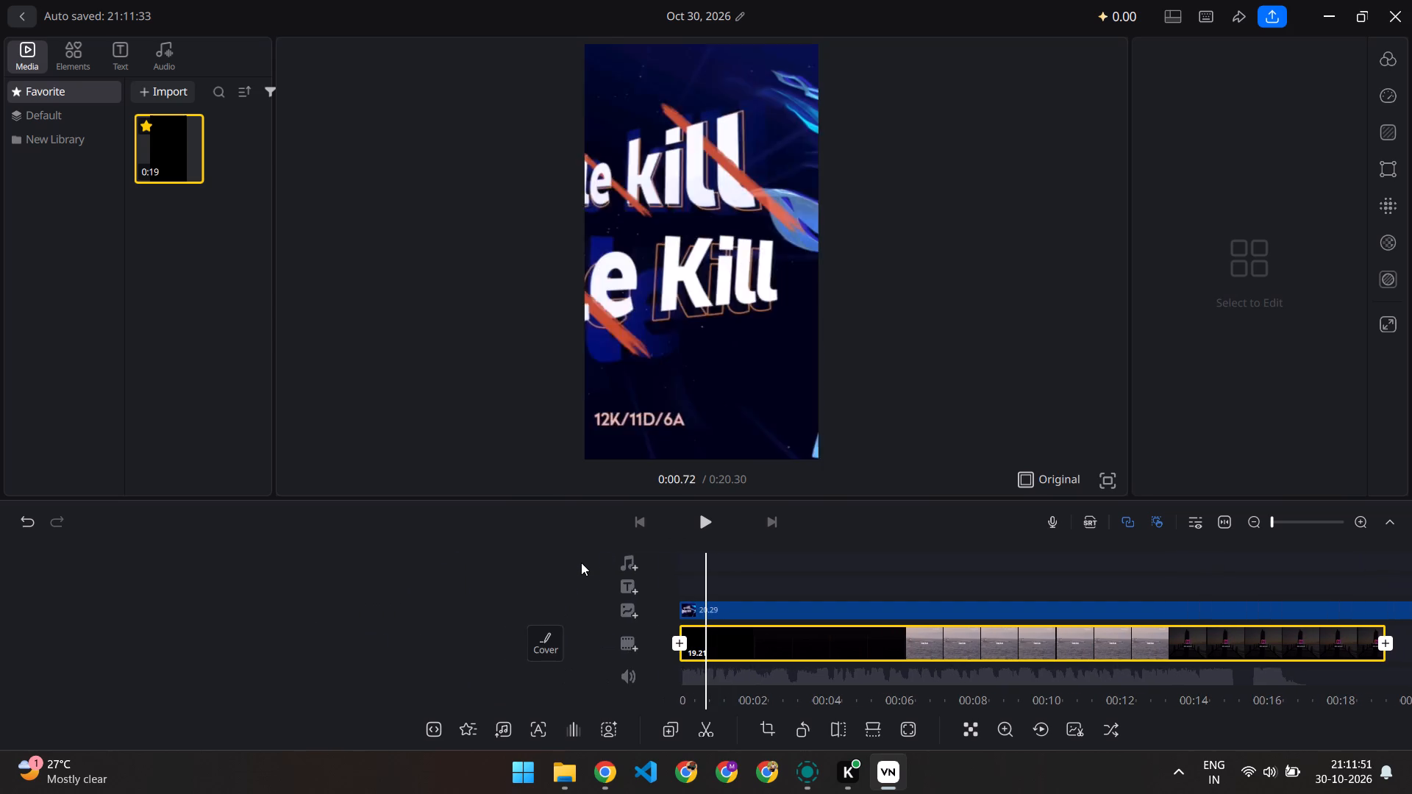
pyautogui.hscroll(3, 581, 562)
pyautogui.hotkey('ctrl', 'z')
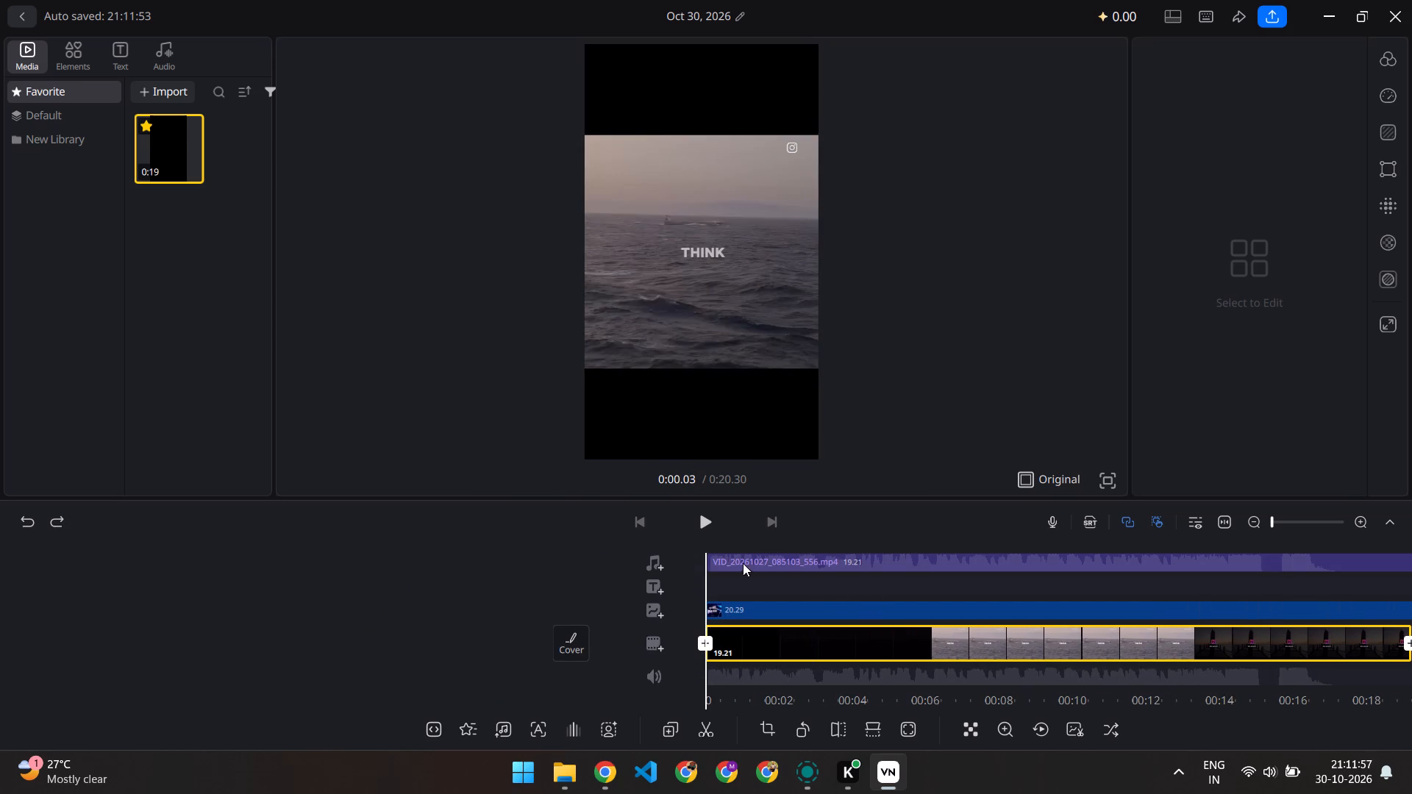
# Play the edit from the start to about 8 s to check the gameplay against the restored template audio.
pyautogui.click(708, 529)
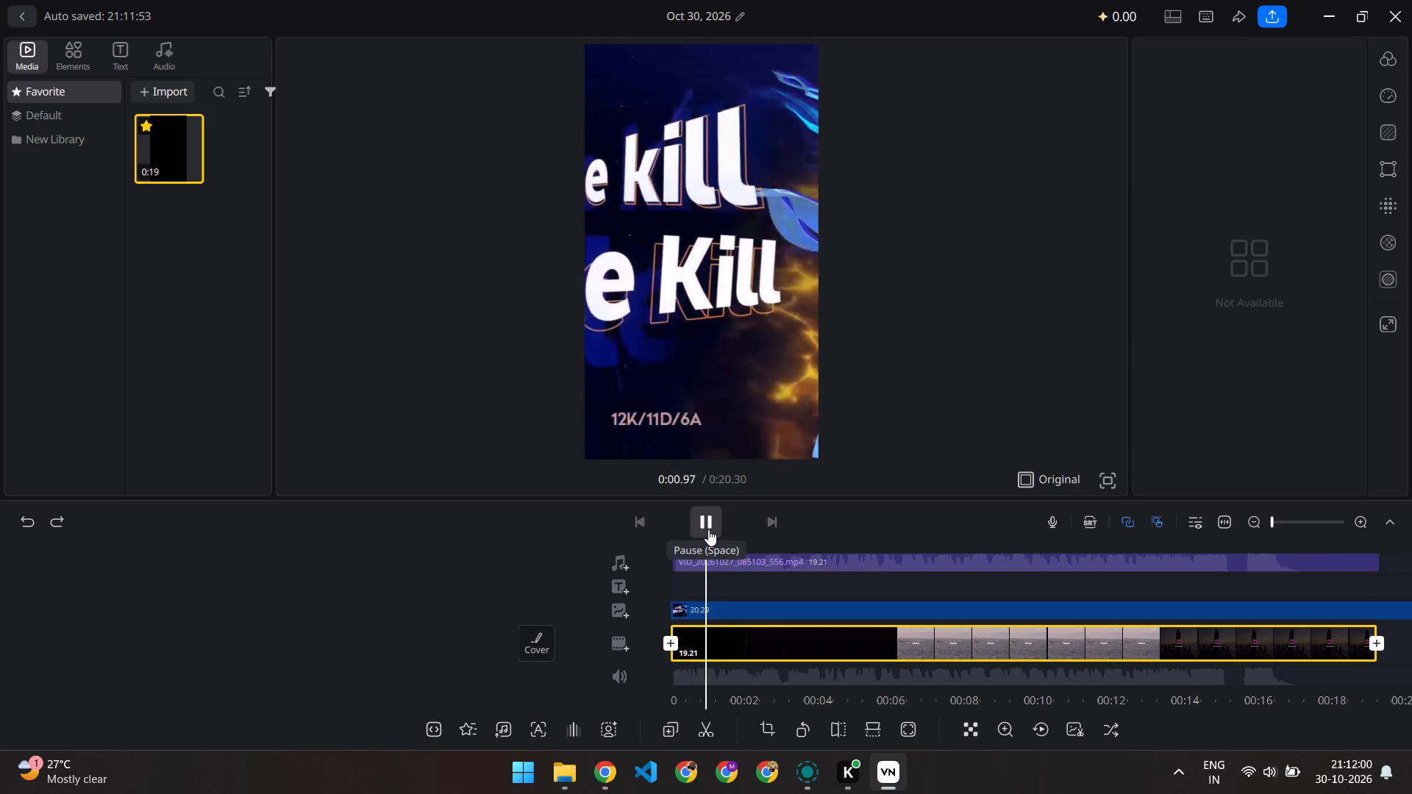
pyautogui.click(708, 529)
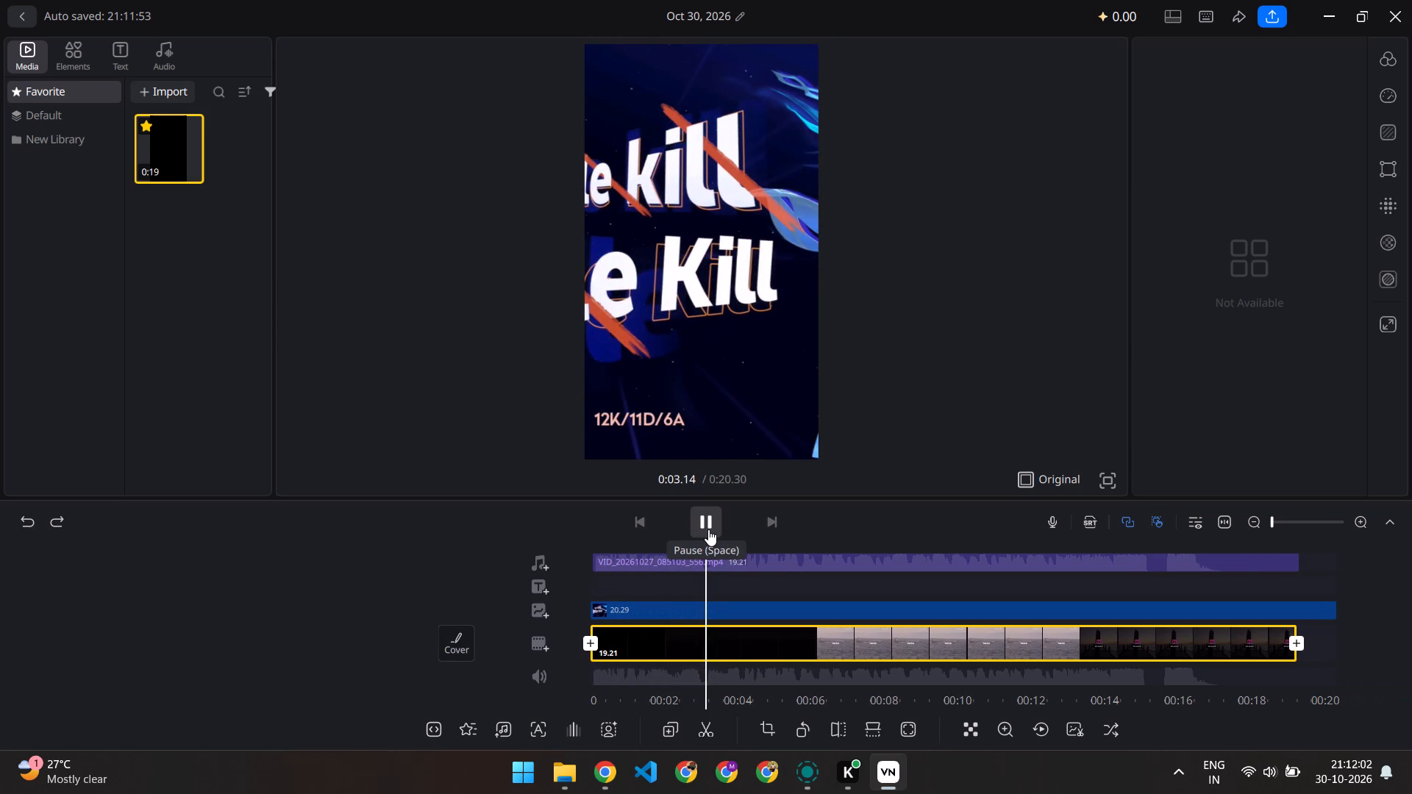
pyautogui.click(708, 529)
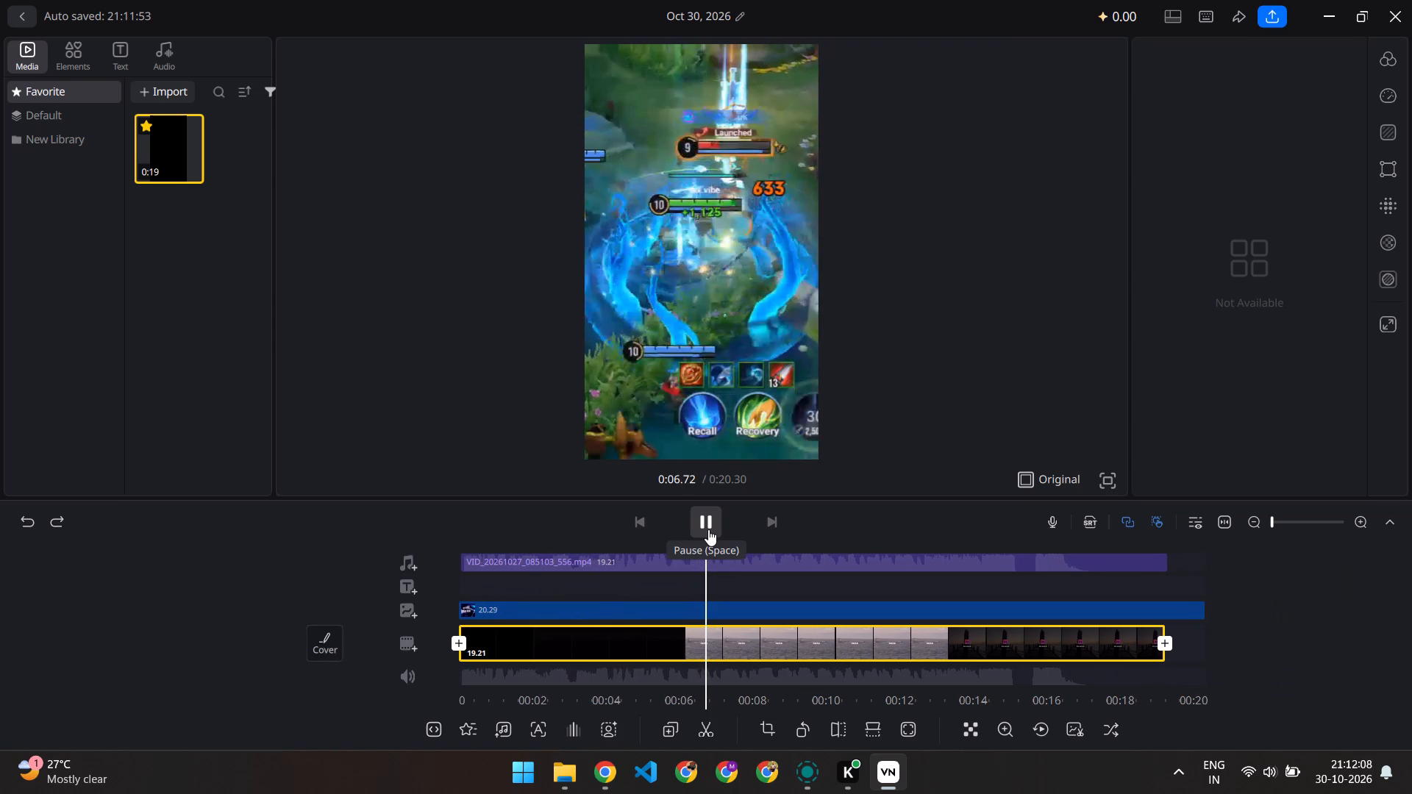
pyautogui.click(708, 529)
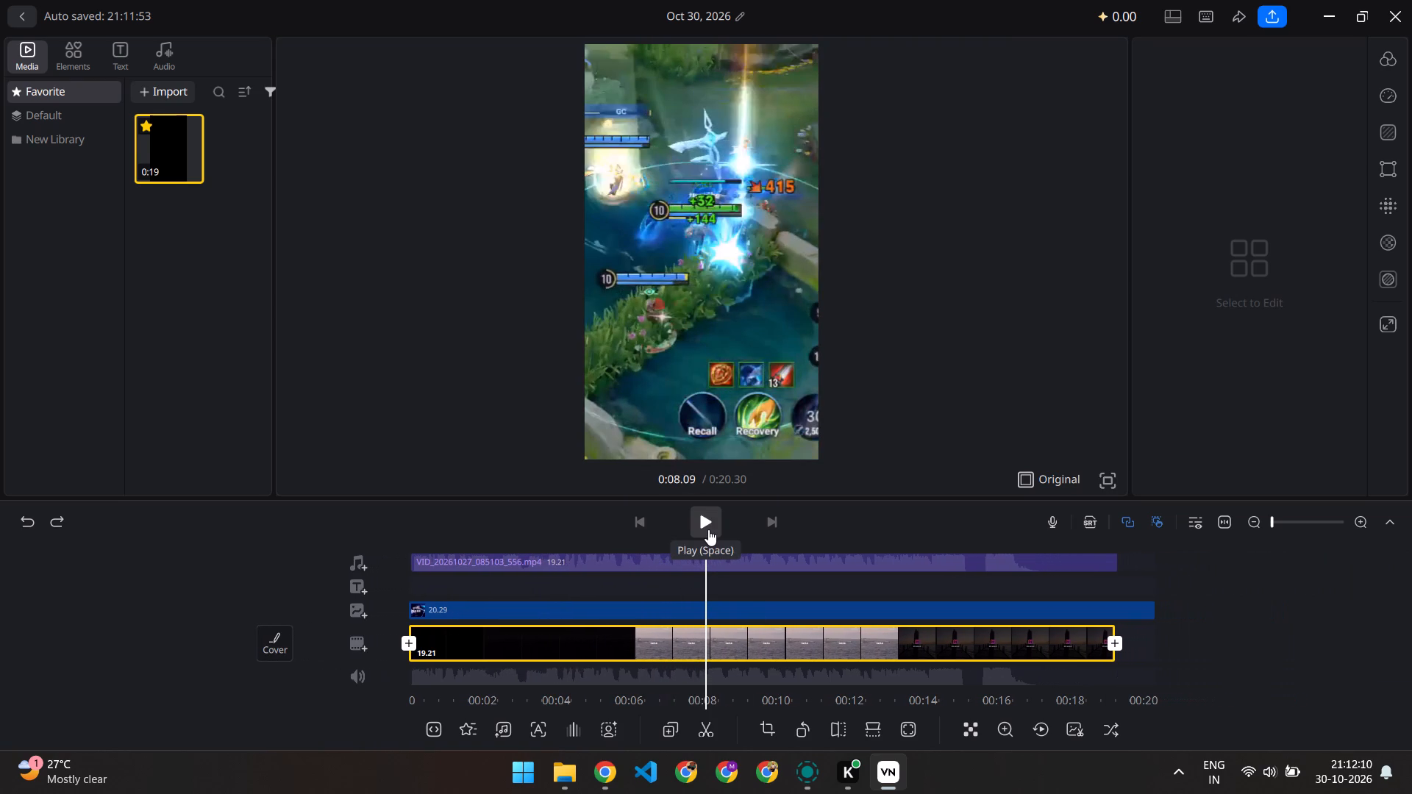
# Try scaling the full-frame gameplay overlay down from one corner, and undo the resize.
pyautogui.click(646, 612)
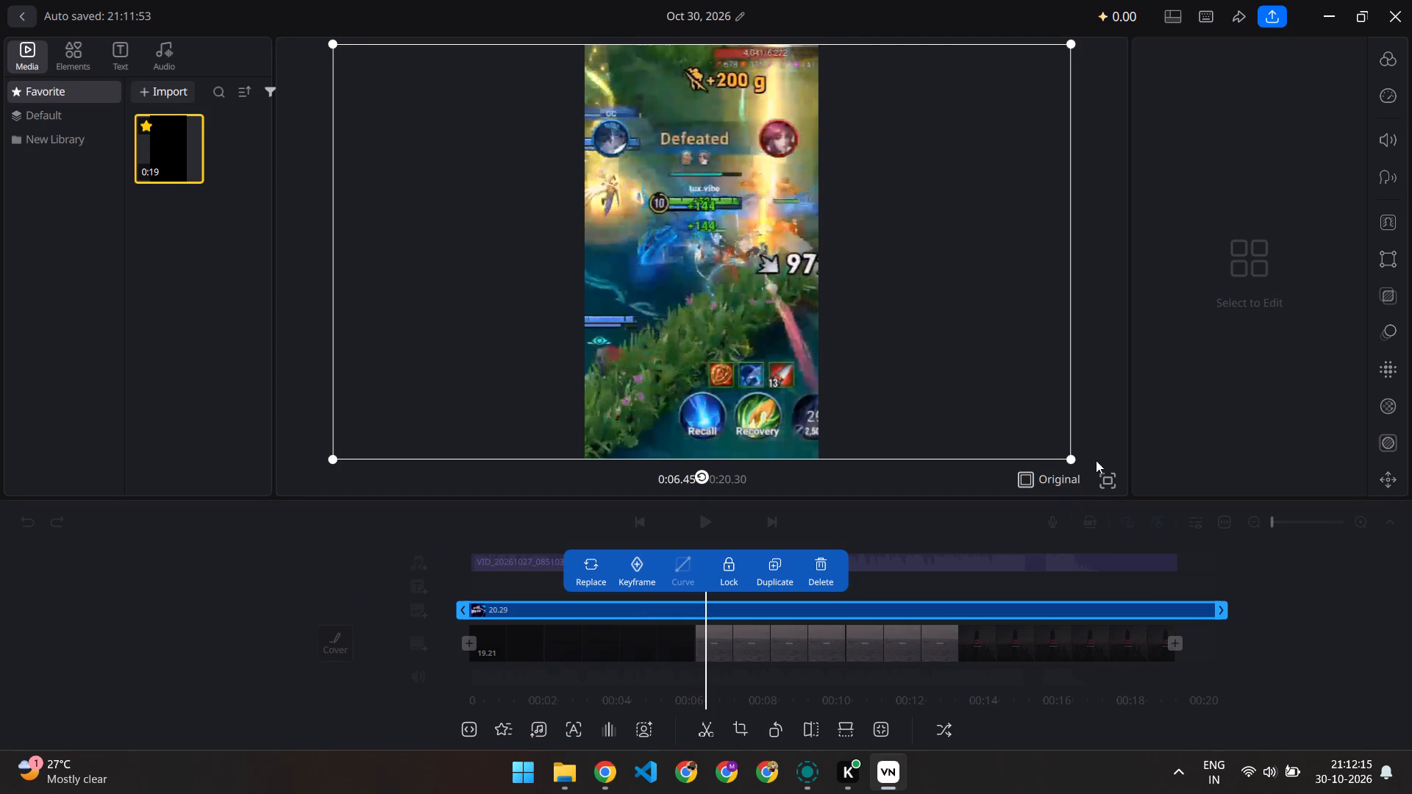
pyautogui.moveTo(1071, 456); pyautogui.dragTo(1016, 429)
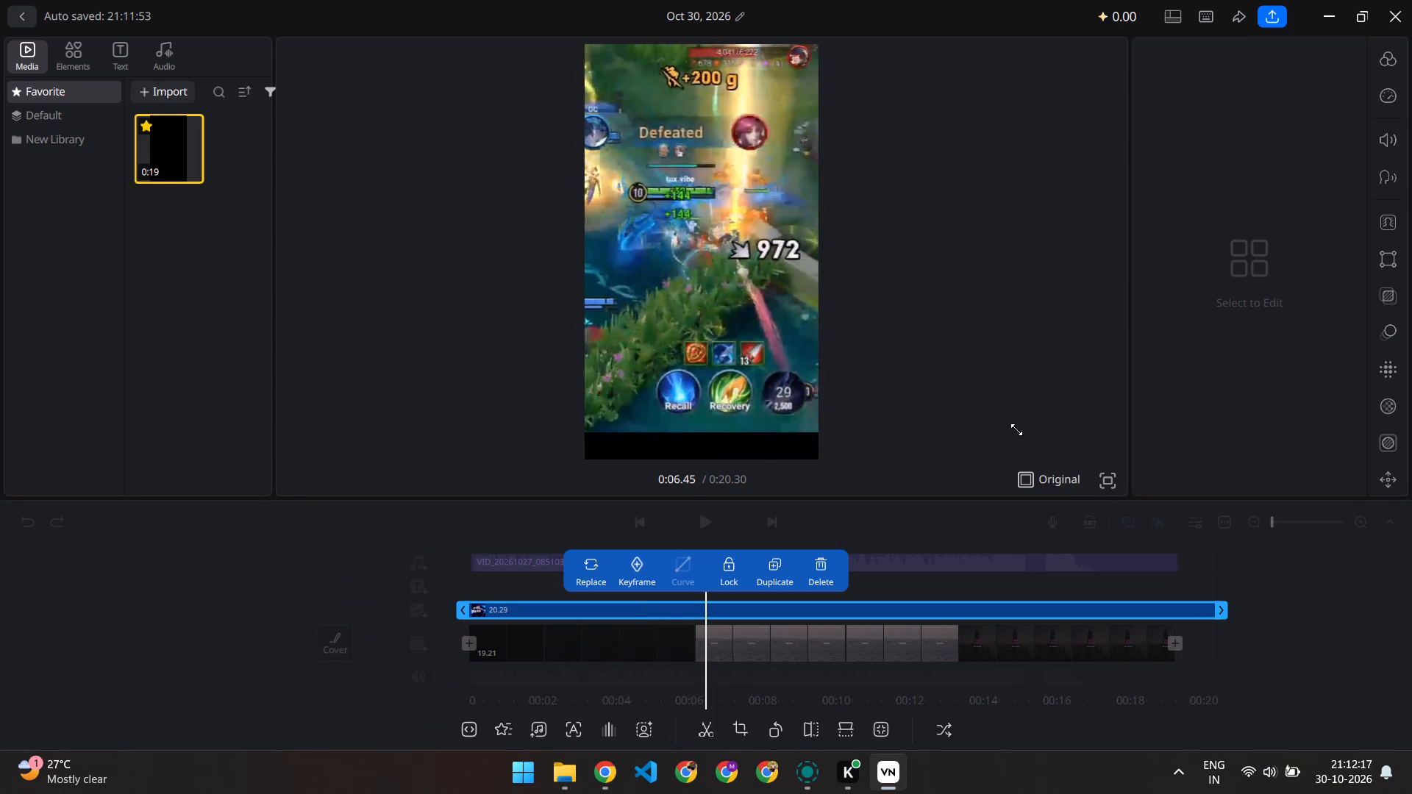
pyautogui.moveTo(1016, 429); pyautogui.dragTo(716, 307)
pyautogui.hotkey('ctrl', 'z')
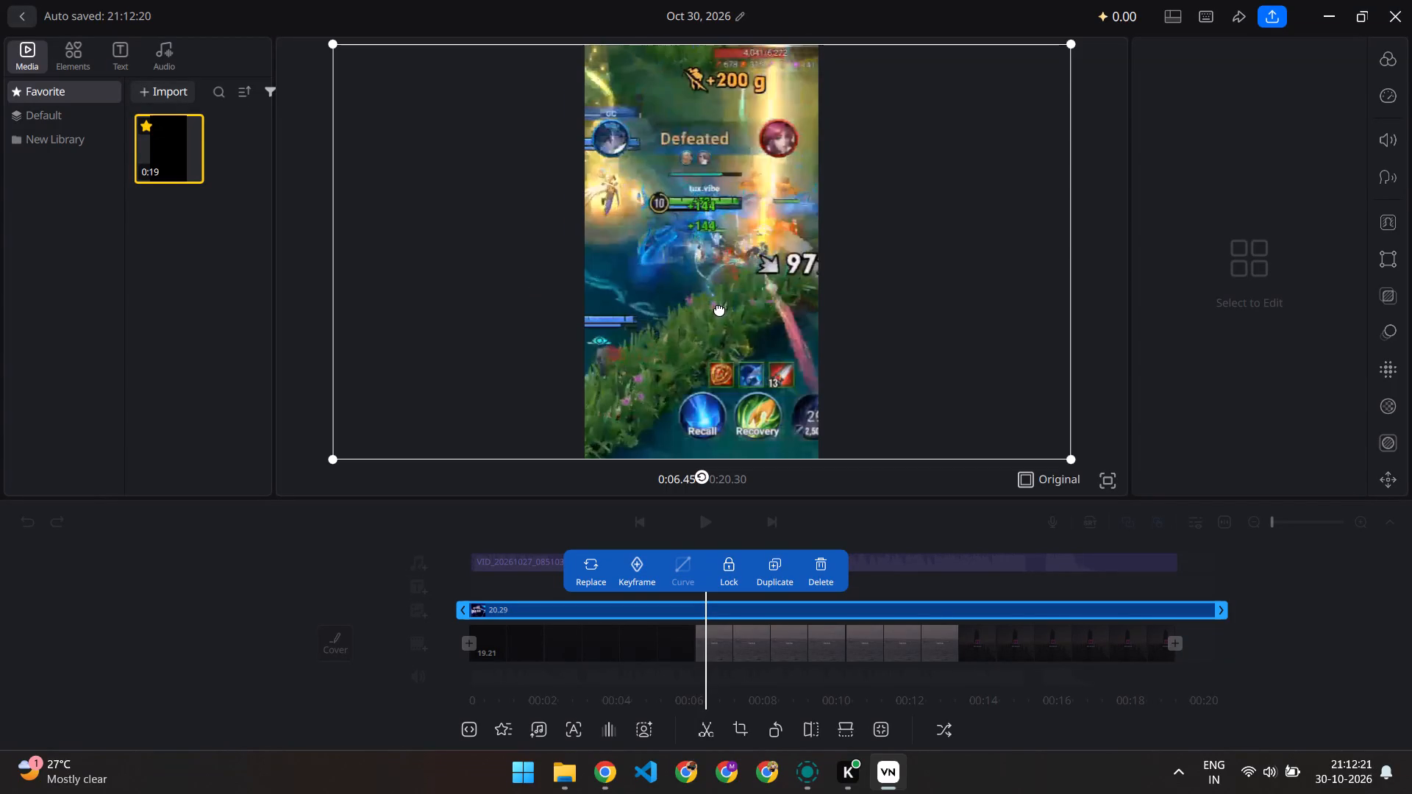
# Fit the whole gameplay overlay within the width of the vertical canvas.
pyautogui.click(885, 737)
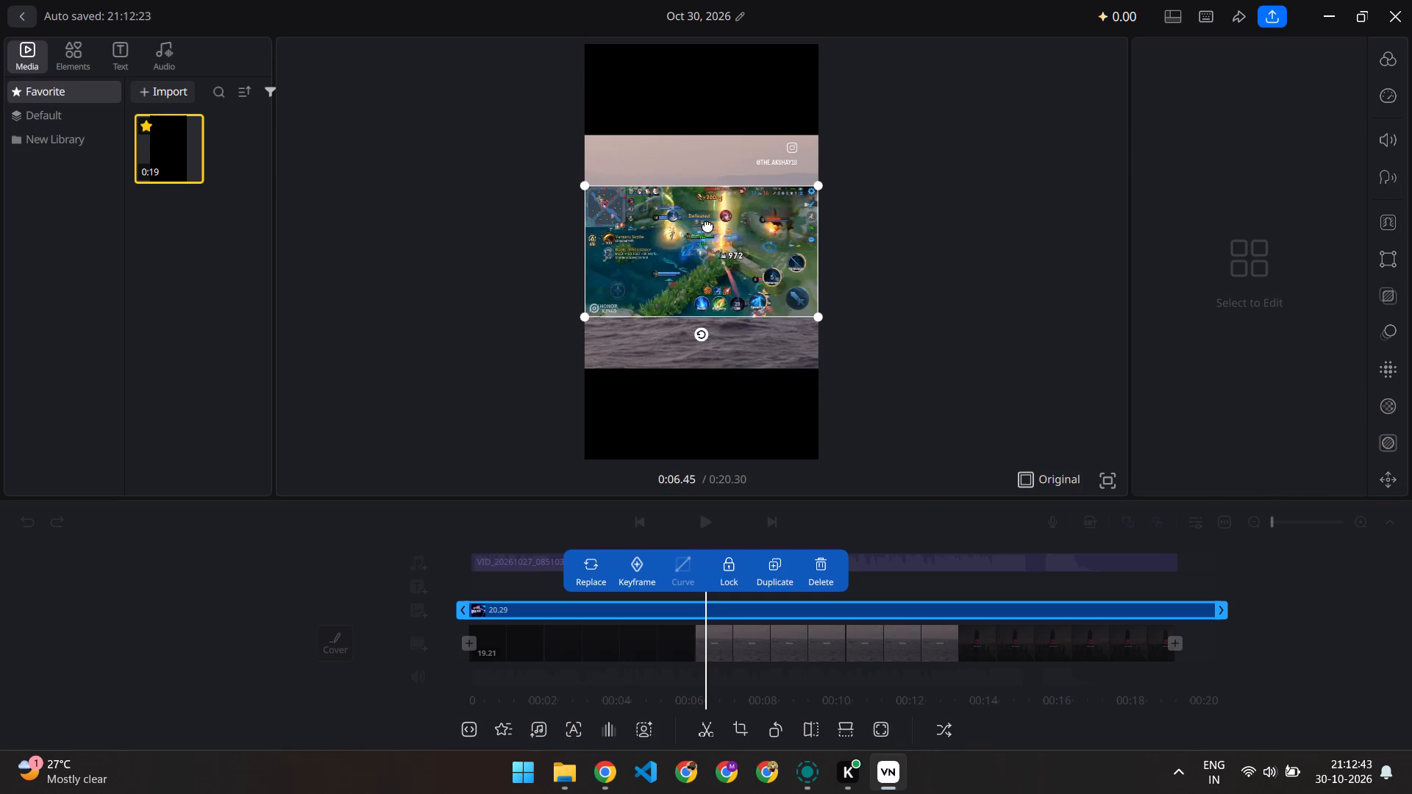
# Enlarge the gameplay overlay proportionally until it is tall enough to cover the template's square picture, recentring it between resizes.
pyautogui.keyDown('ctrl'); pyautogui.scroll(5, 707, 225); pyautogui.keyUp('ctrl')
pyautogui.keyDown('ctrl'); pyautogui.moveTo(819, 317); pyautogui.dragTo(830, 329); pyautogui.keyUp('ctrl')
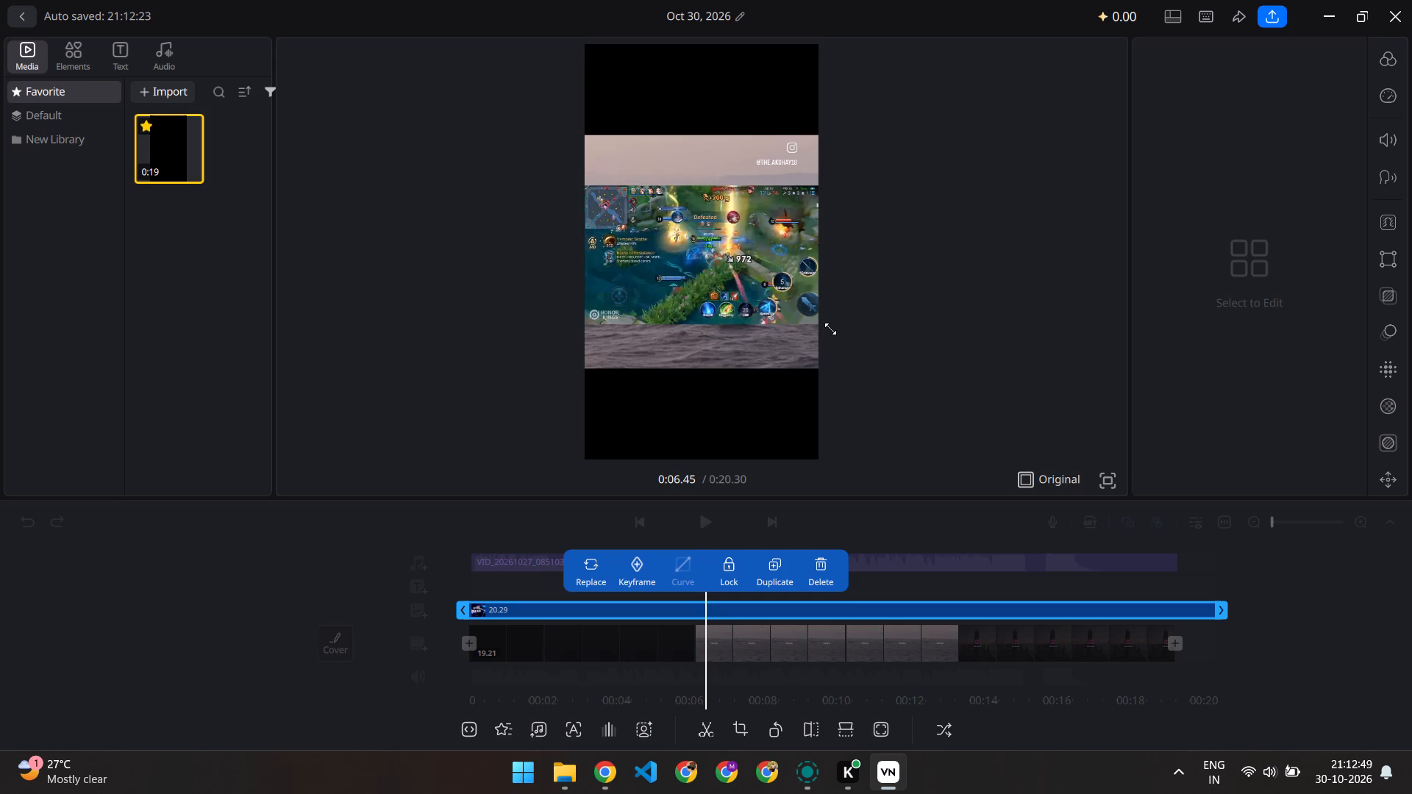
pyautogui.keyDown('ctrl'); pyautogui.moveTo(830, 329); pyautogui.dragTo(863, 354); pyautogui.keyUp('ctrl')
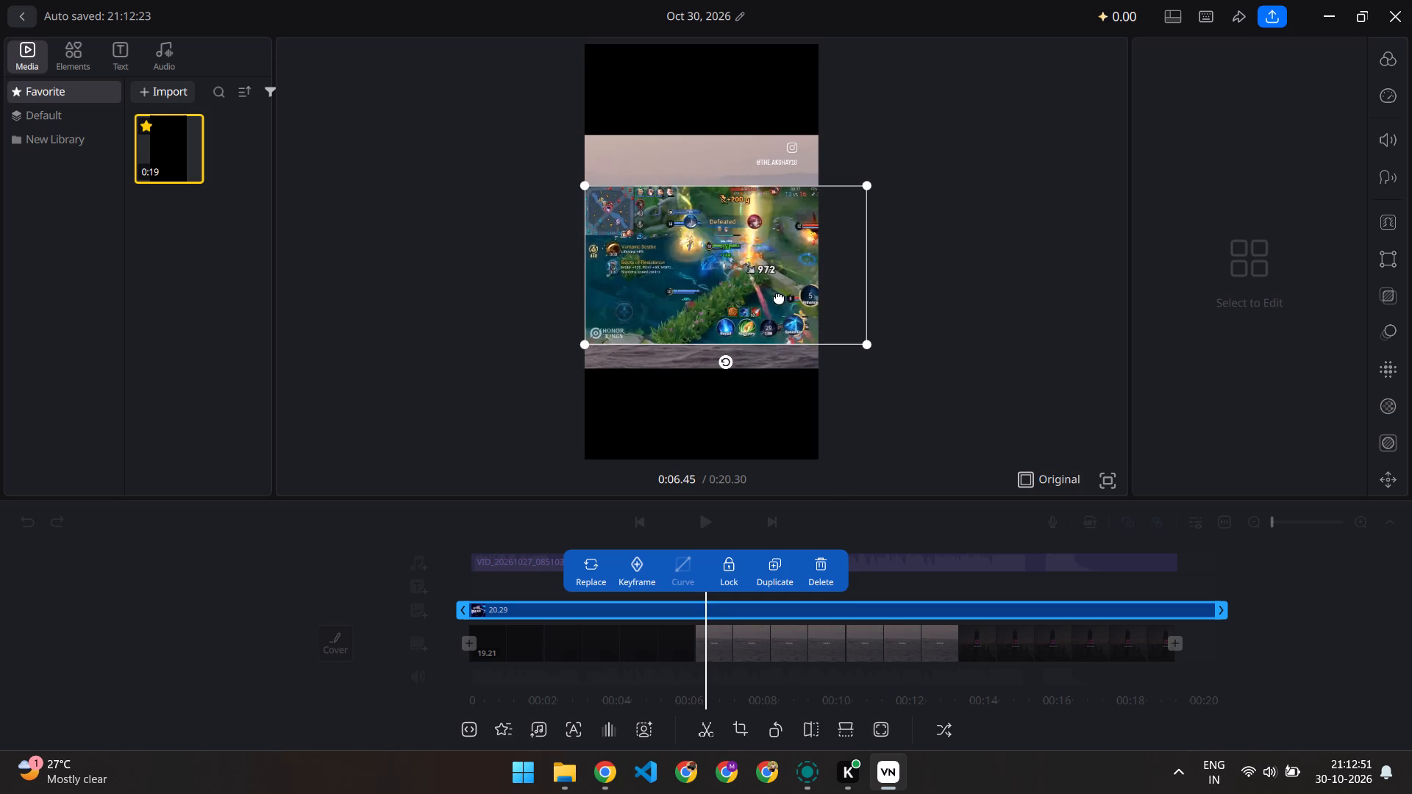
pyautogui.keyDown('ctrl'); pyautogui.moveTo(742, 277); pyautogui.dragTo(716, 271); pyautogui.keyUp('ctrl')
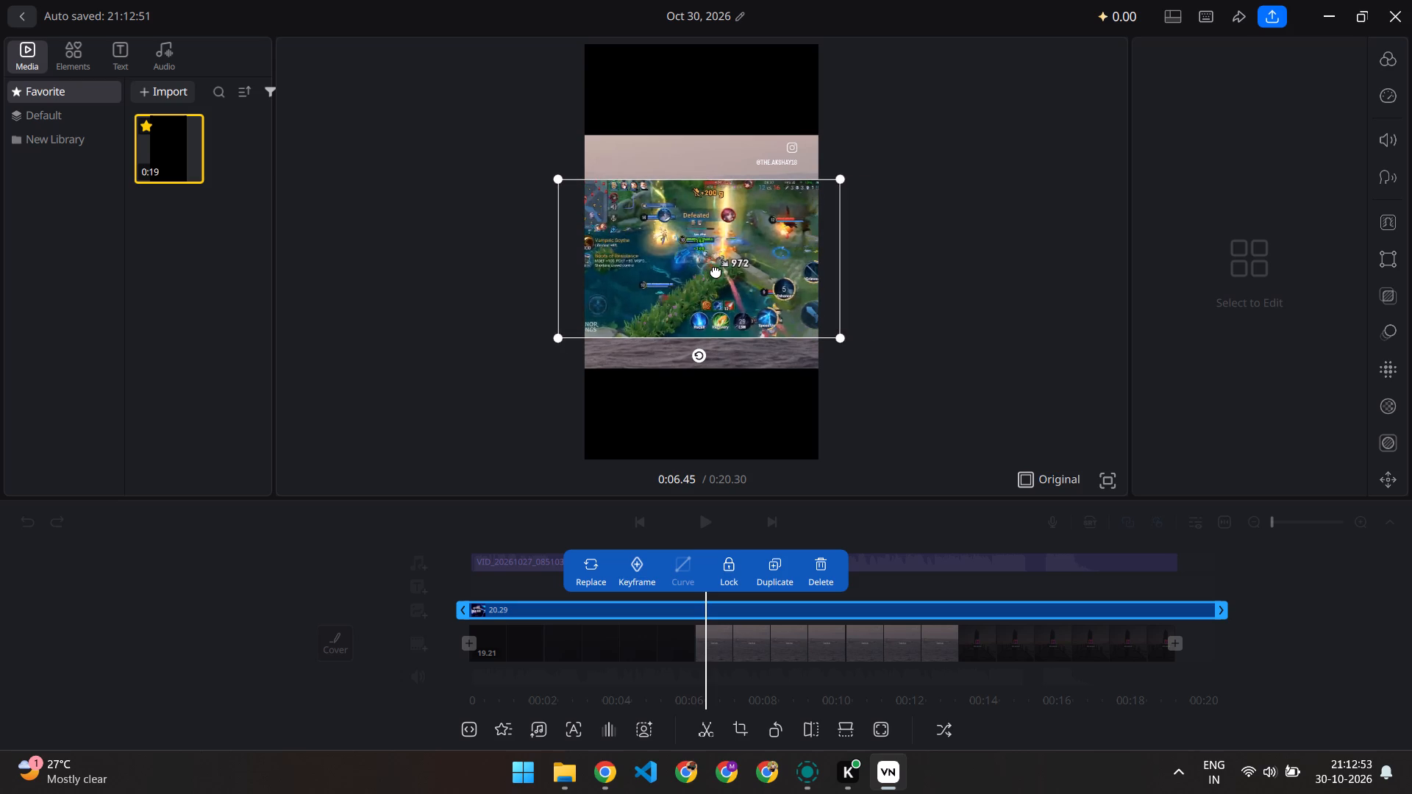
pyautogui.keyDown('ctrl'); pyautogui.doubleClick(716, 271); pyautogui.keyUp('ctrl')
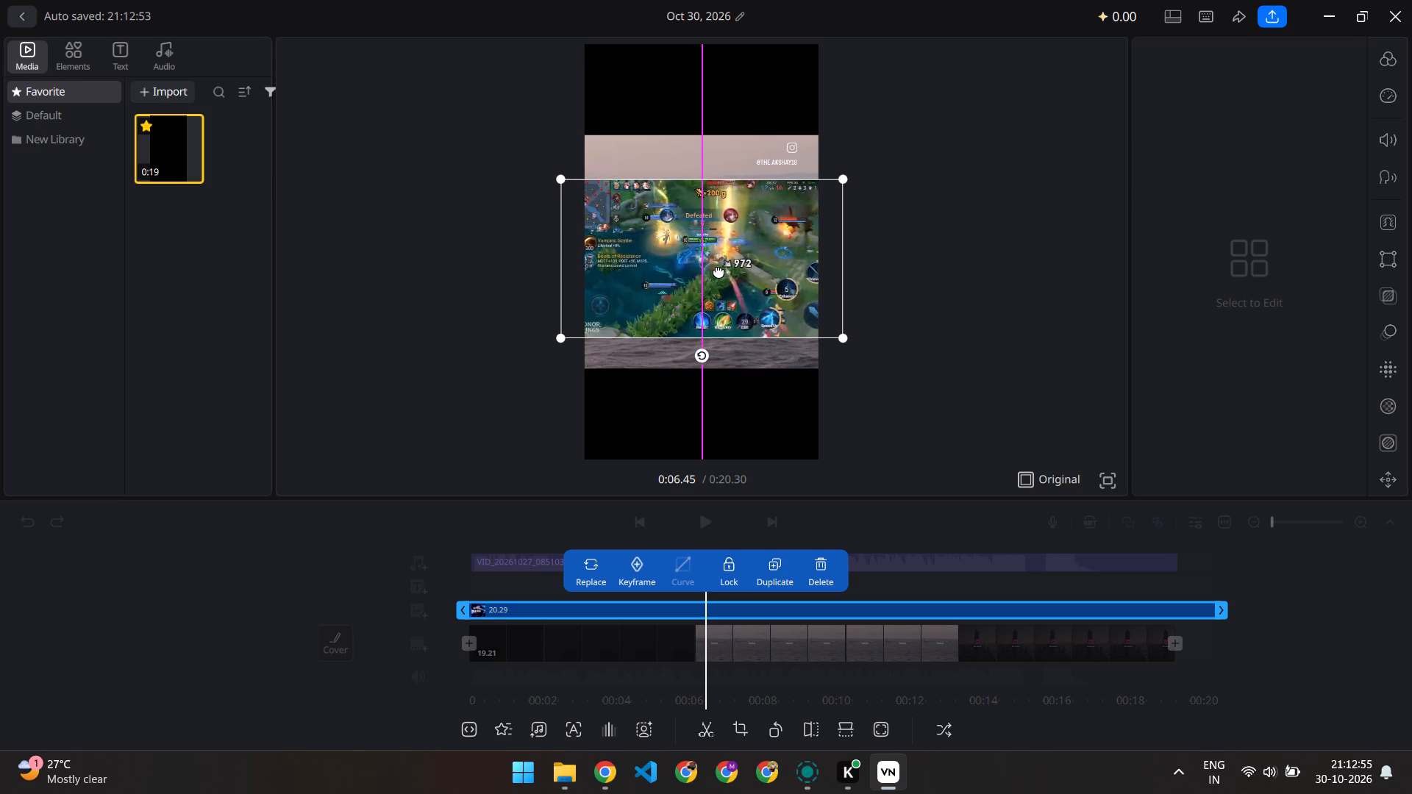
pyautogui.keyDown('ctrl'); pyautogui.moveTo(846, 340); pyautogui.dragTo(854, 351); pyautogui.keyUp('ctrl')
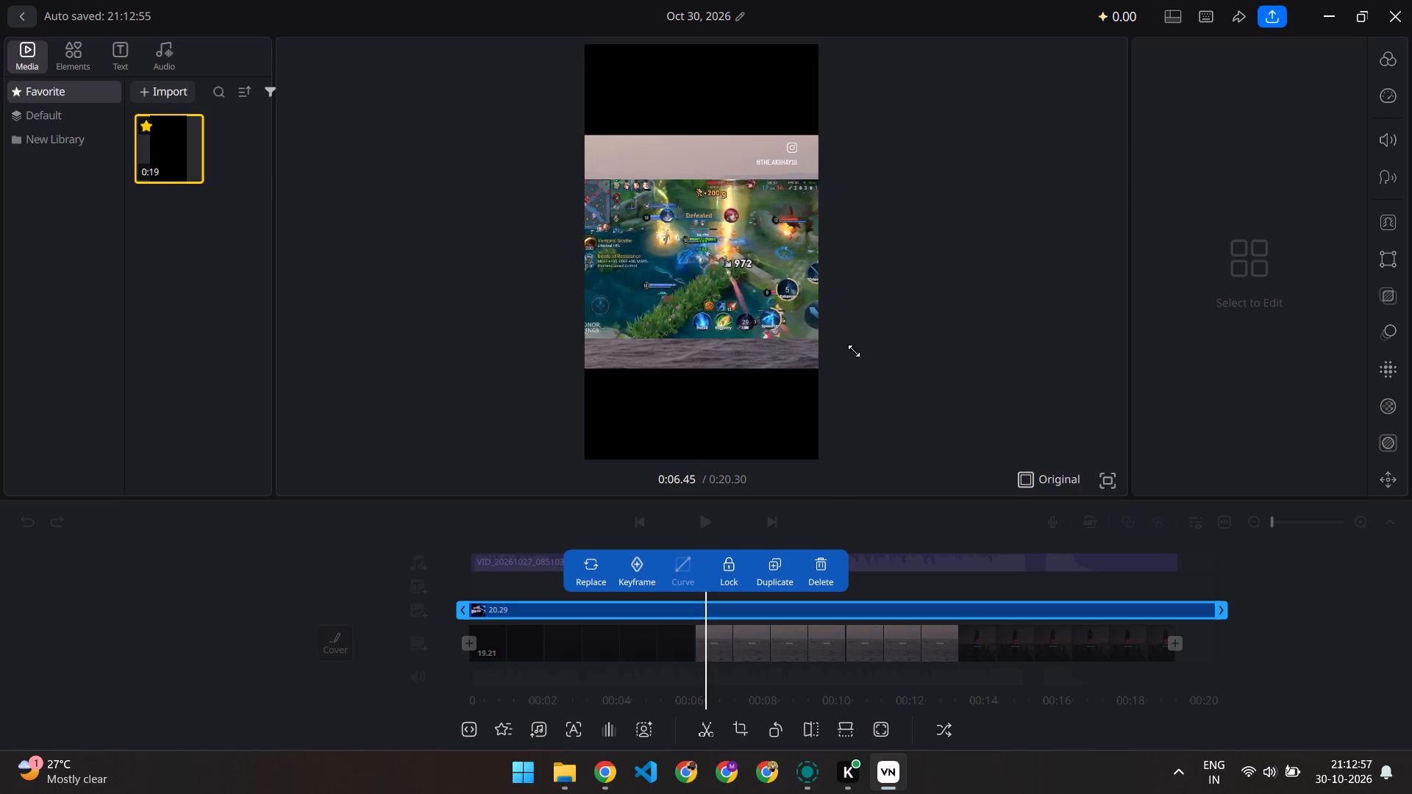
pyautogui.keyDown('ctrl'); pyautogui.moveTo(854, 351); pyautogui.dragTo(906, 411); pyautogui.keyUp('ctrl')
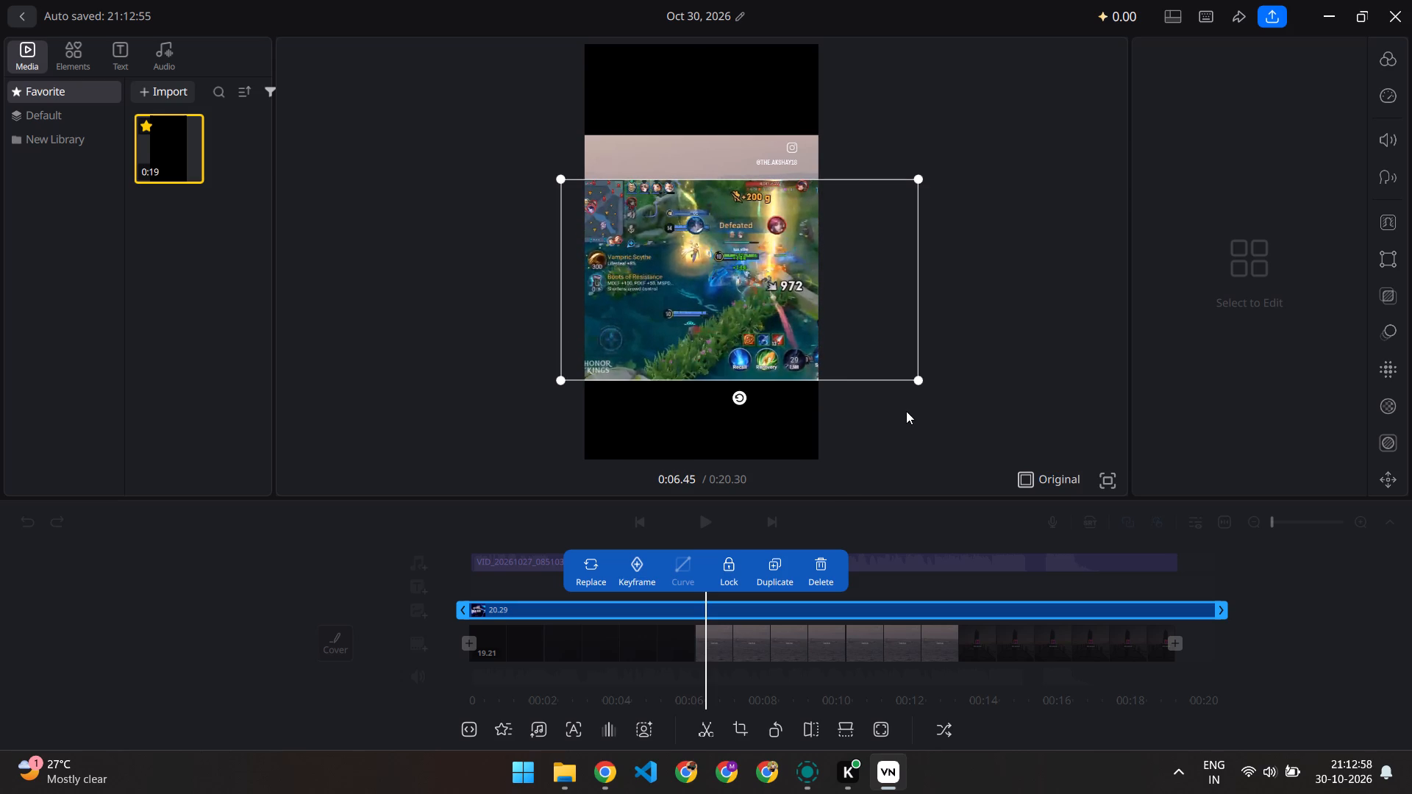
pyautogui.keyDown('ctrl'); pyautogui.moveTo(774, 338); pyautogui.dragTo(743, 320); pyautogui.keyUp('ctrl')
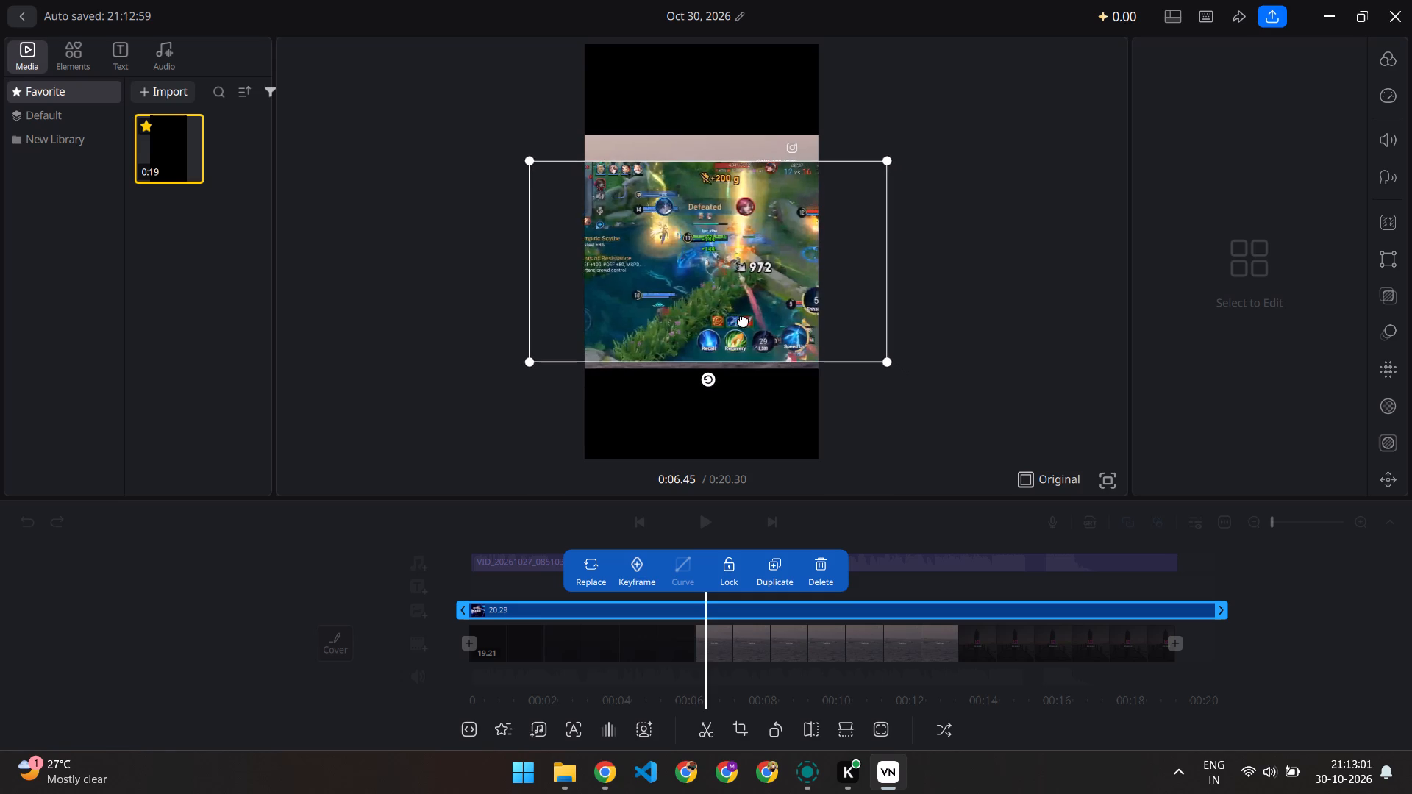
pyautogui.keyDown('ctrl'); pyautogui.moveTo(743, 320); pyautogui.dragTo(738, 301); pyautogui.keyUp('ctrl')
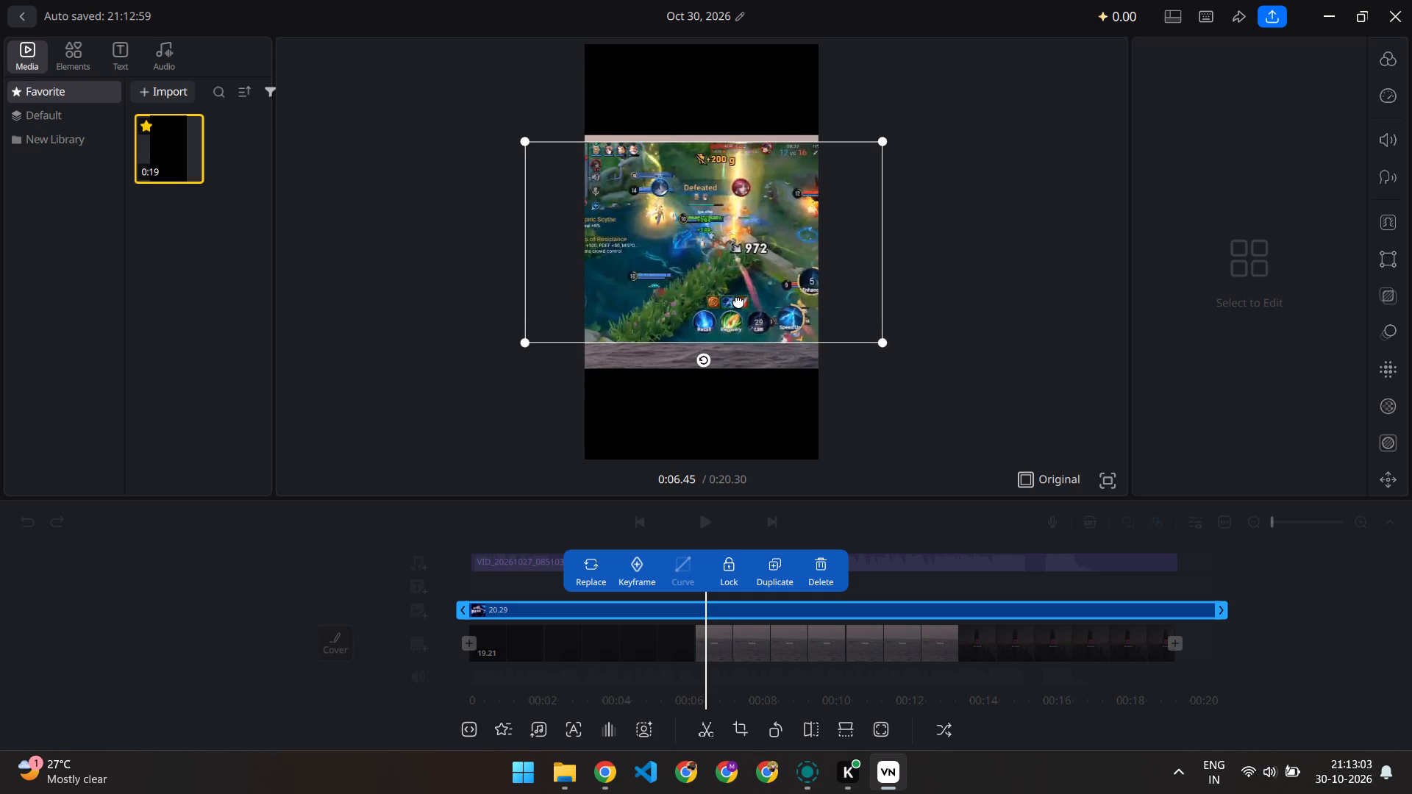
pyautogui.keyDown('ctrl'); pyautogui.moveTo(738, 301); pyautogui.dragTo(737, 309); pyautogui.keyUp('ctrl')
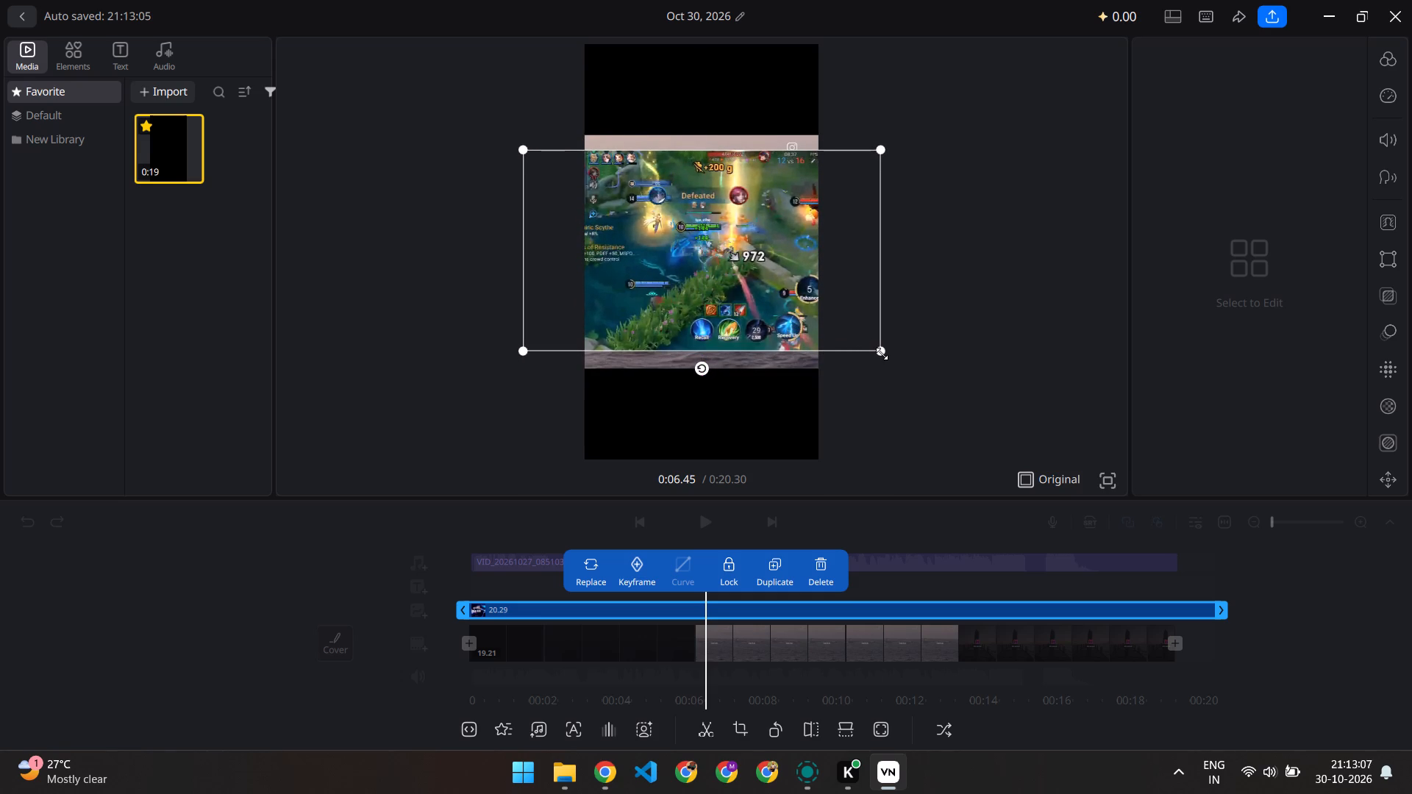
pyautogui.keyDown('ctrl'); pyautogui.moveTo(882, 354); pyautogui.dragTo(958, 404); pyautogui.keyUp('ctrl')
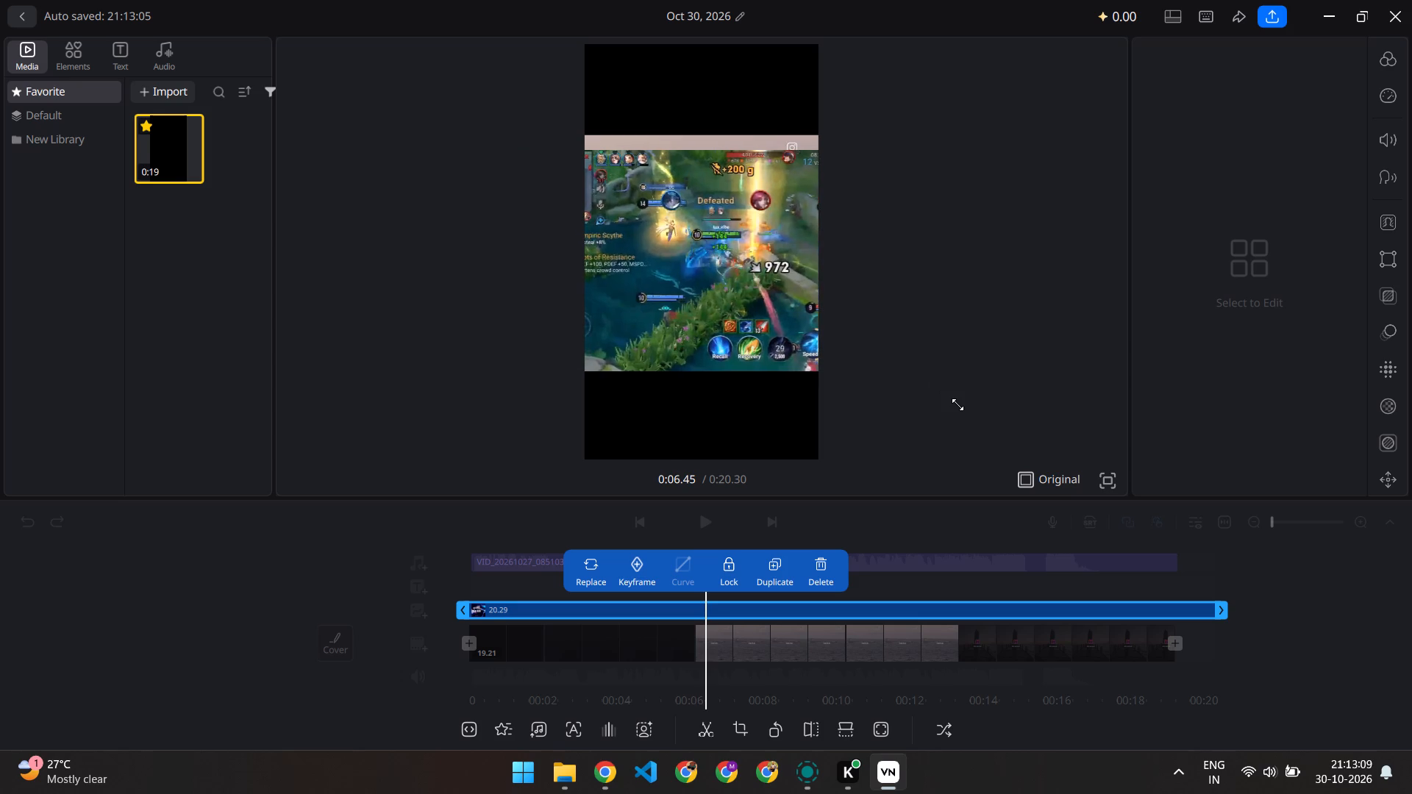
pyautogui.keyDown('ctrl'); pyautogui.moveTo(958, 404); pyautogui.dragTo(966, 412); pyautogui.keyUp('ctrl')
# Centre the enlarged gameplay overlay horizontally on the canvas and position it vertically to cover the template's square picture completely.
pyautogui.keyDown('ctrl'); pyautogui.moveTo(805, 311); pyautogui.dragTo(762, 297); pyautogui.keyUp('ctrl')
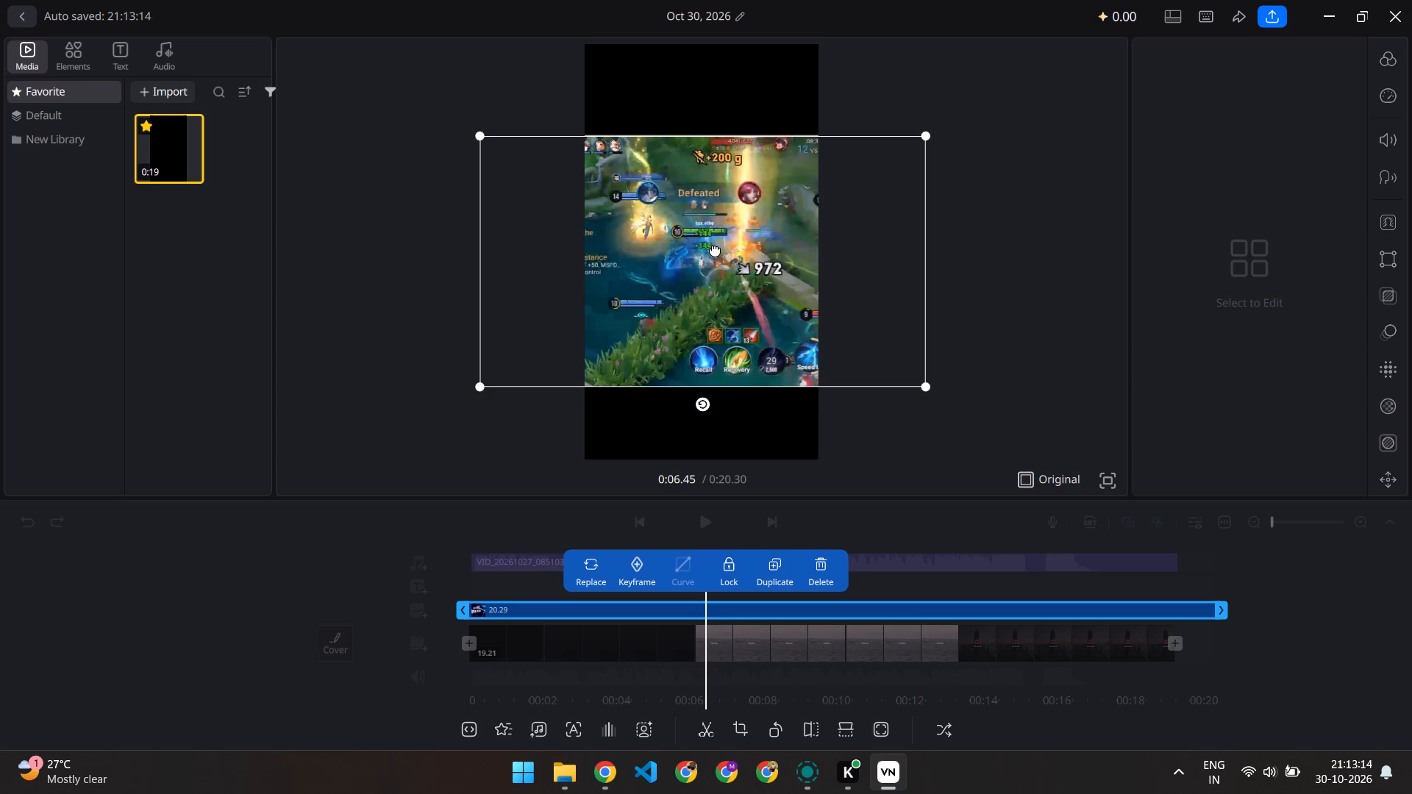
pyautogui.keyDown('ctrl'); pyautogui.moveTo(716, 250); pyautogui.dragTo(718, 250); pyautogui.keyUp('ctrl')
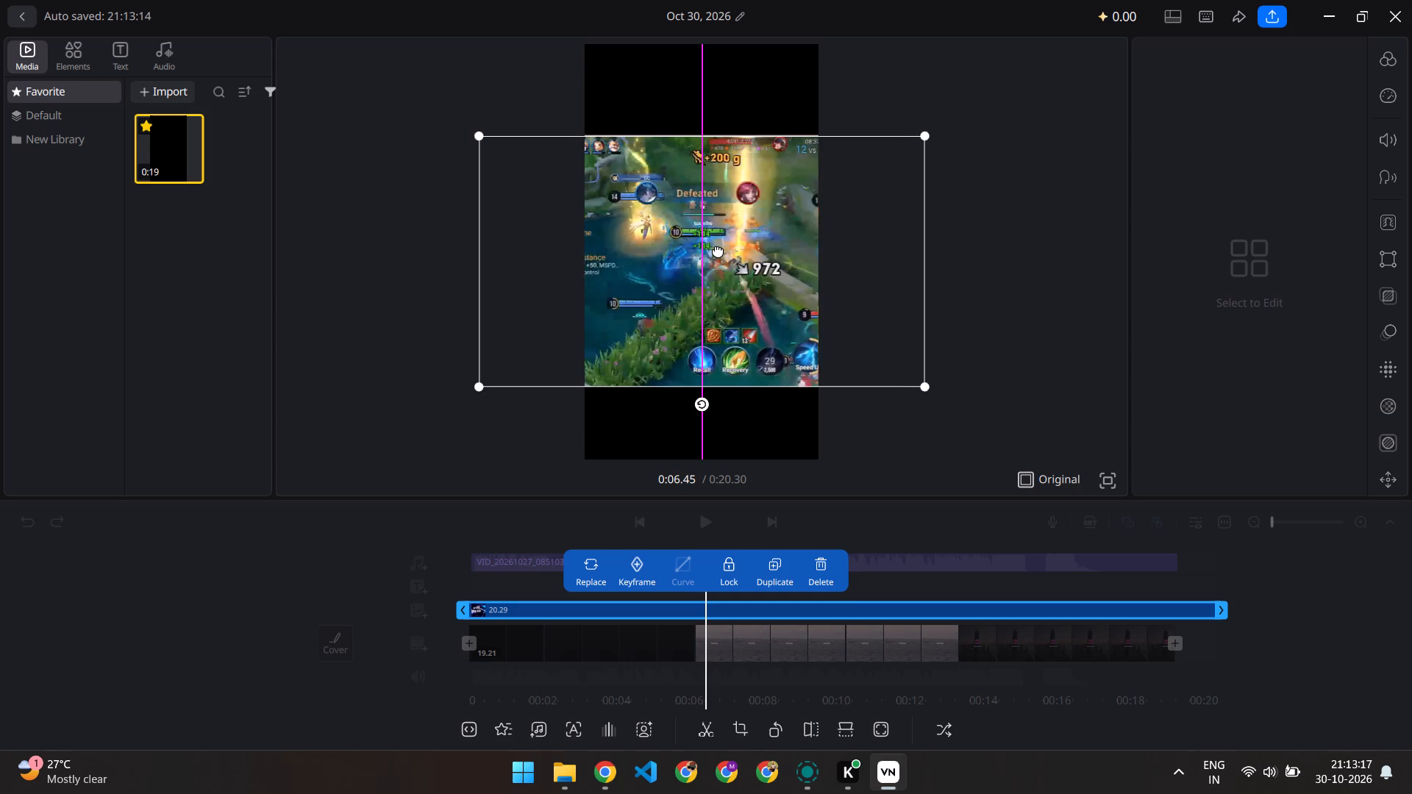
pyautogui.keyDown('ctrl'); pyautogui.moveTo(718, 250); pyautogui.dragTo(713, 255); pyautogui.keyUp('ctrl')
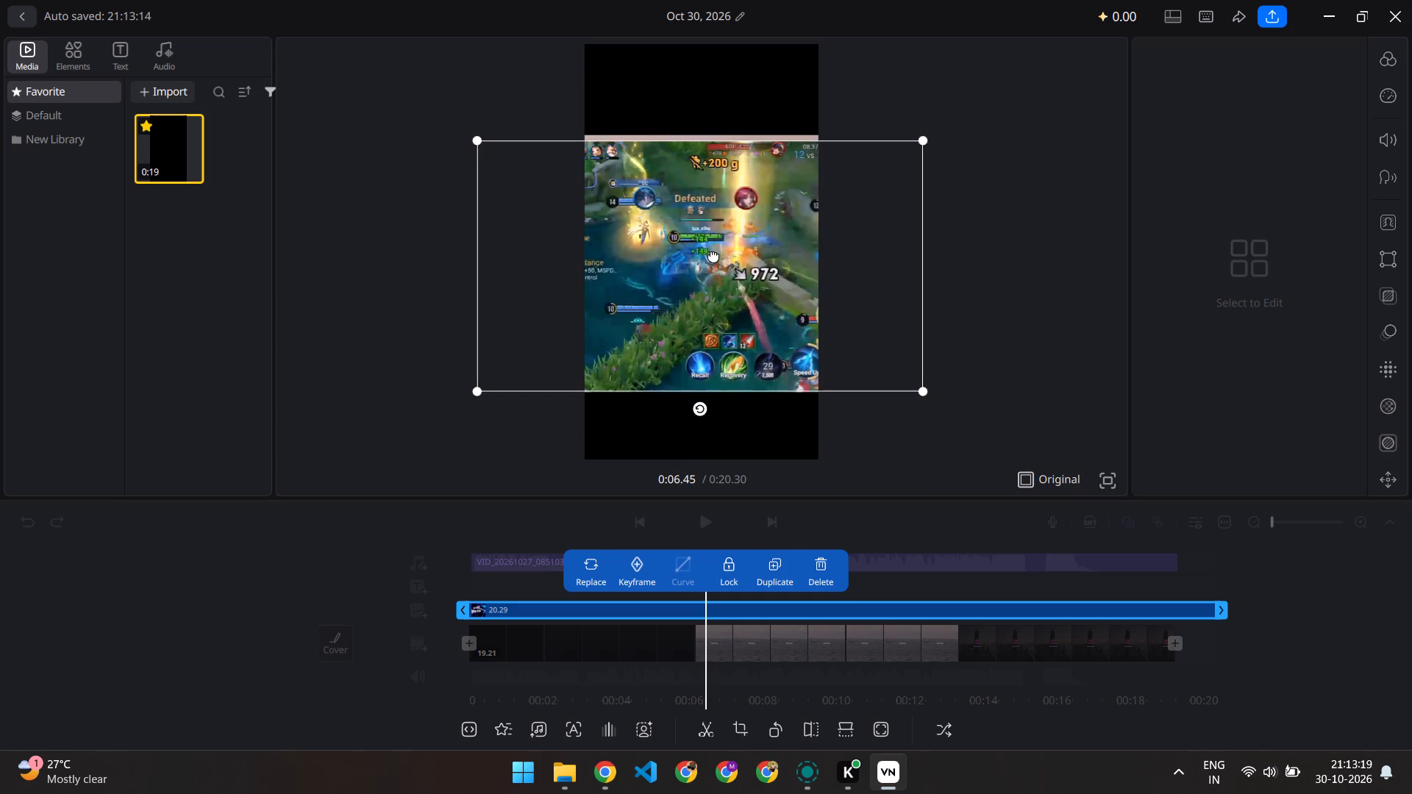
pyautogui.keyDown('ctrl'); pyautogui.moveTo(713, 255); pyautogui.dragTo(713, 237); pyautogui.keyUp('ctrl')
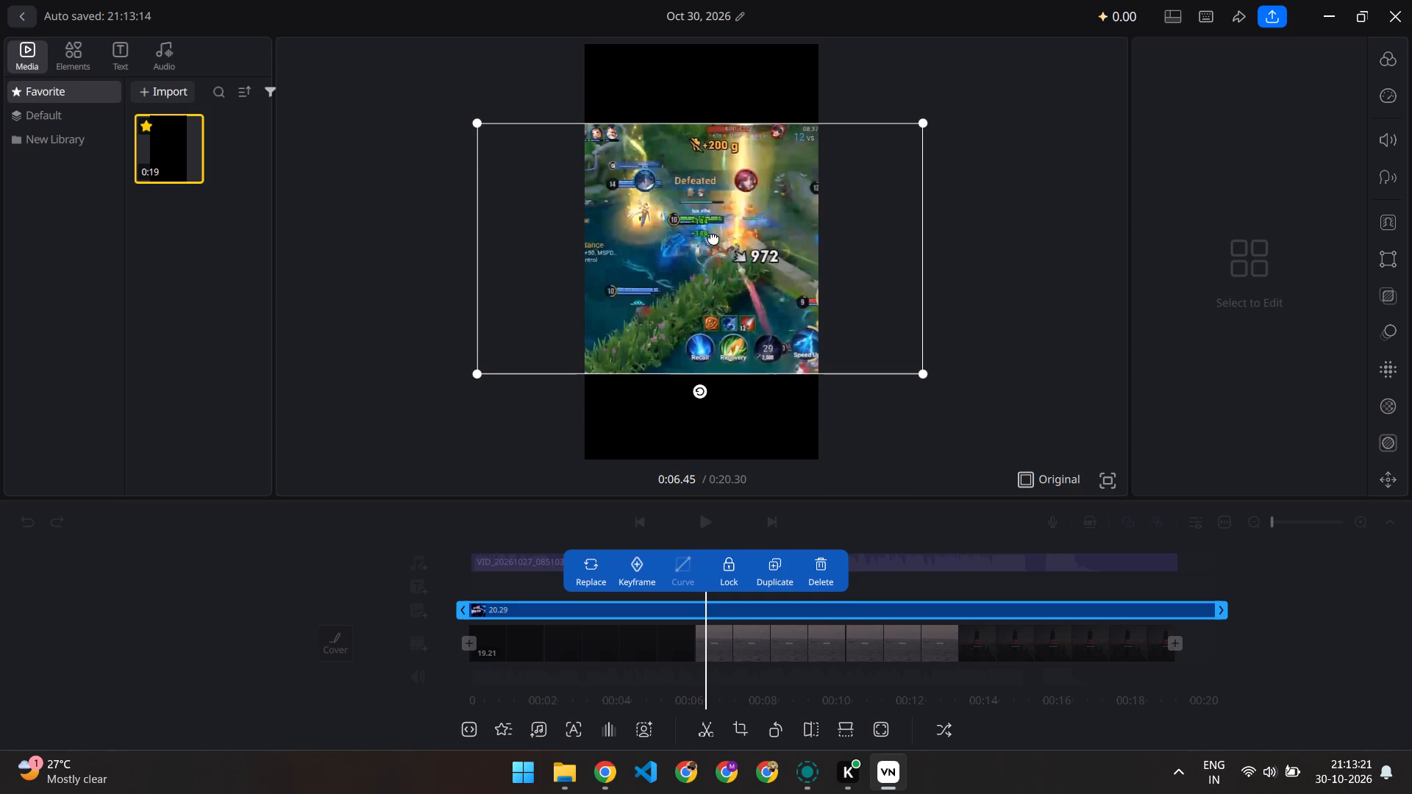
pyautogui.keyDown('ctrl'); pyautogui.moveTo(713, 237); pyautogui.dragTo(713, 239); pyautogui.keyUp('ctrl')
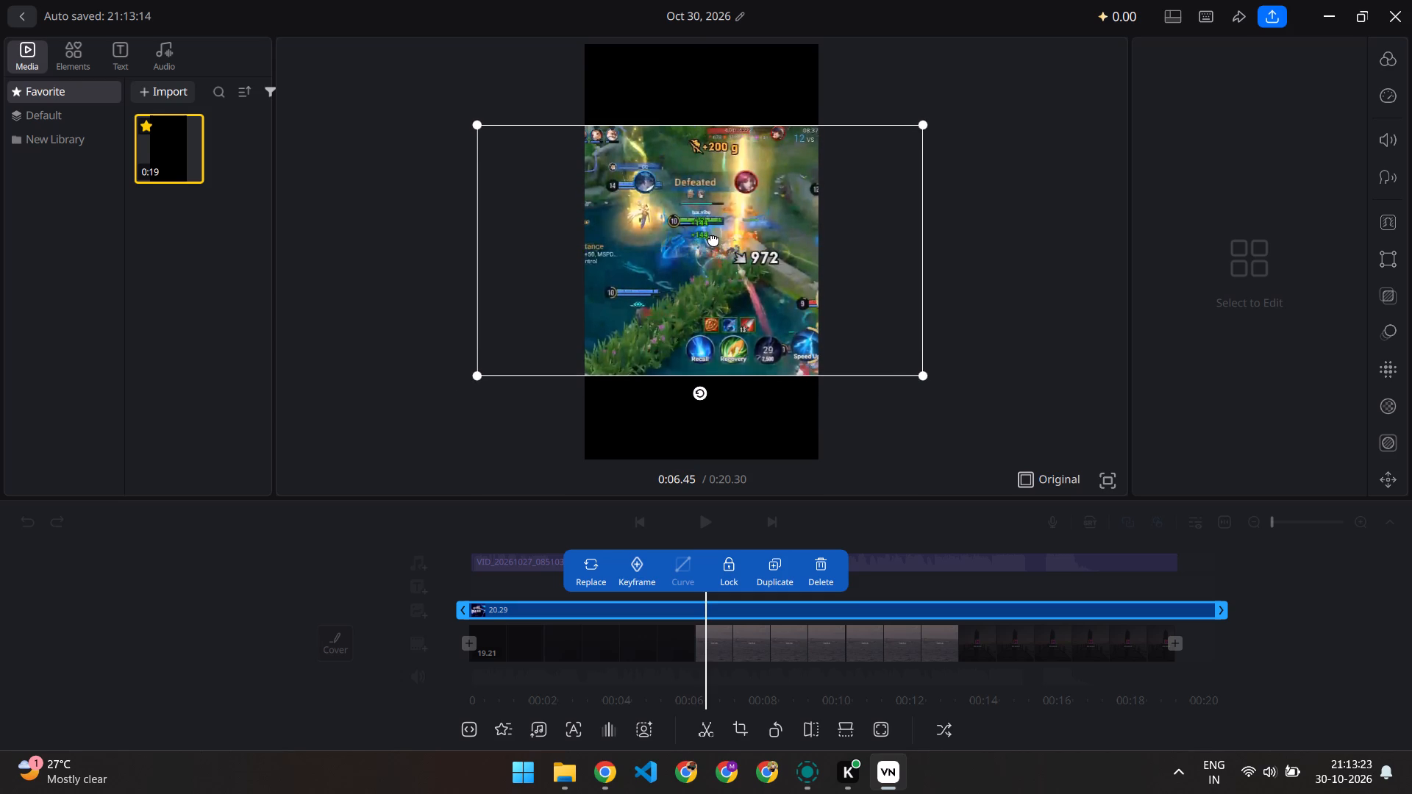
pyautogui.keyDown('ctrl'); pyautogui.moveTo(713, 239); pyautogui.dragTo(716, 243); pyautogui.keyUp('ctrl')
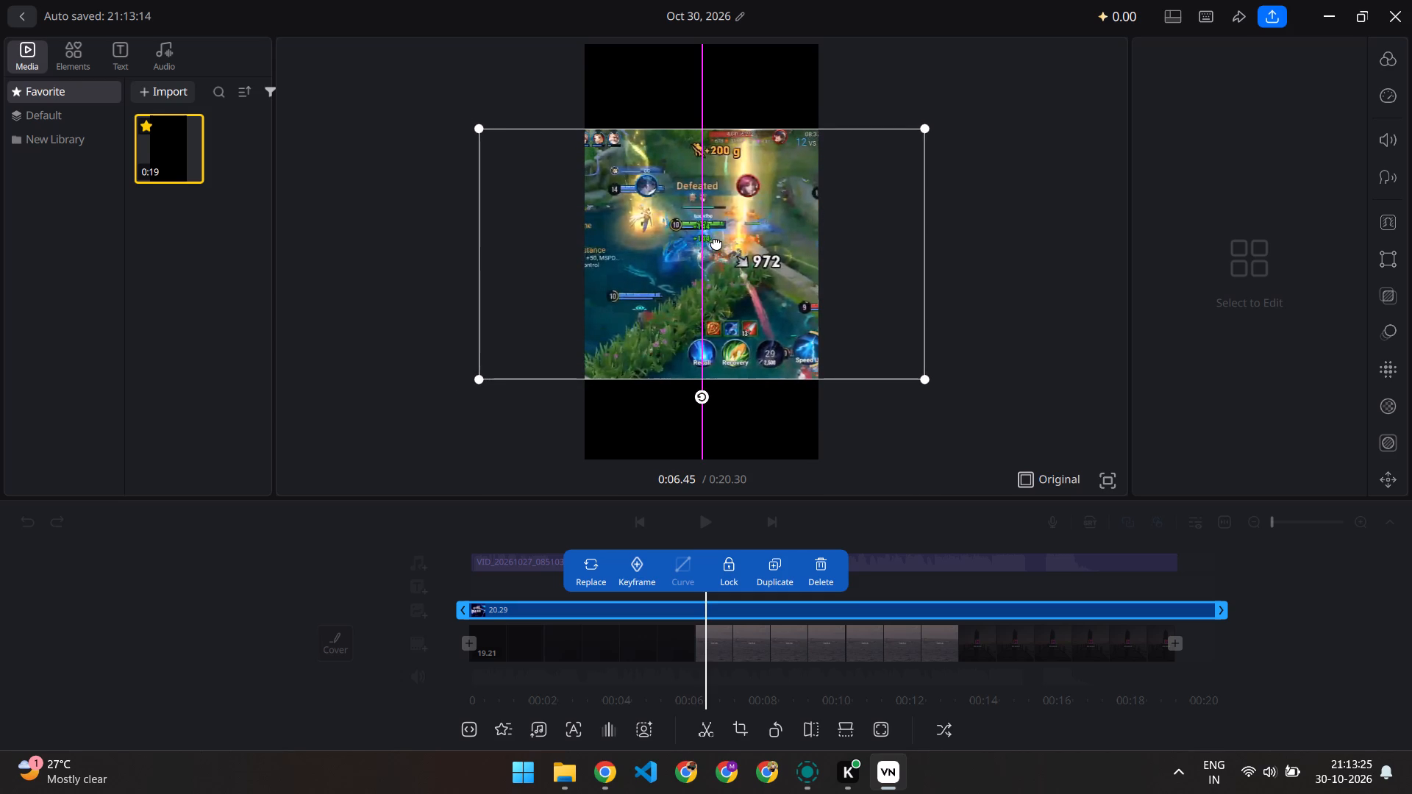
pyautogui.keyDown('ctrl'); pyautogui.moveTo(716, 243); pyautogui.dragTo(712, 243); pyautogui.keyUp('ctrl')
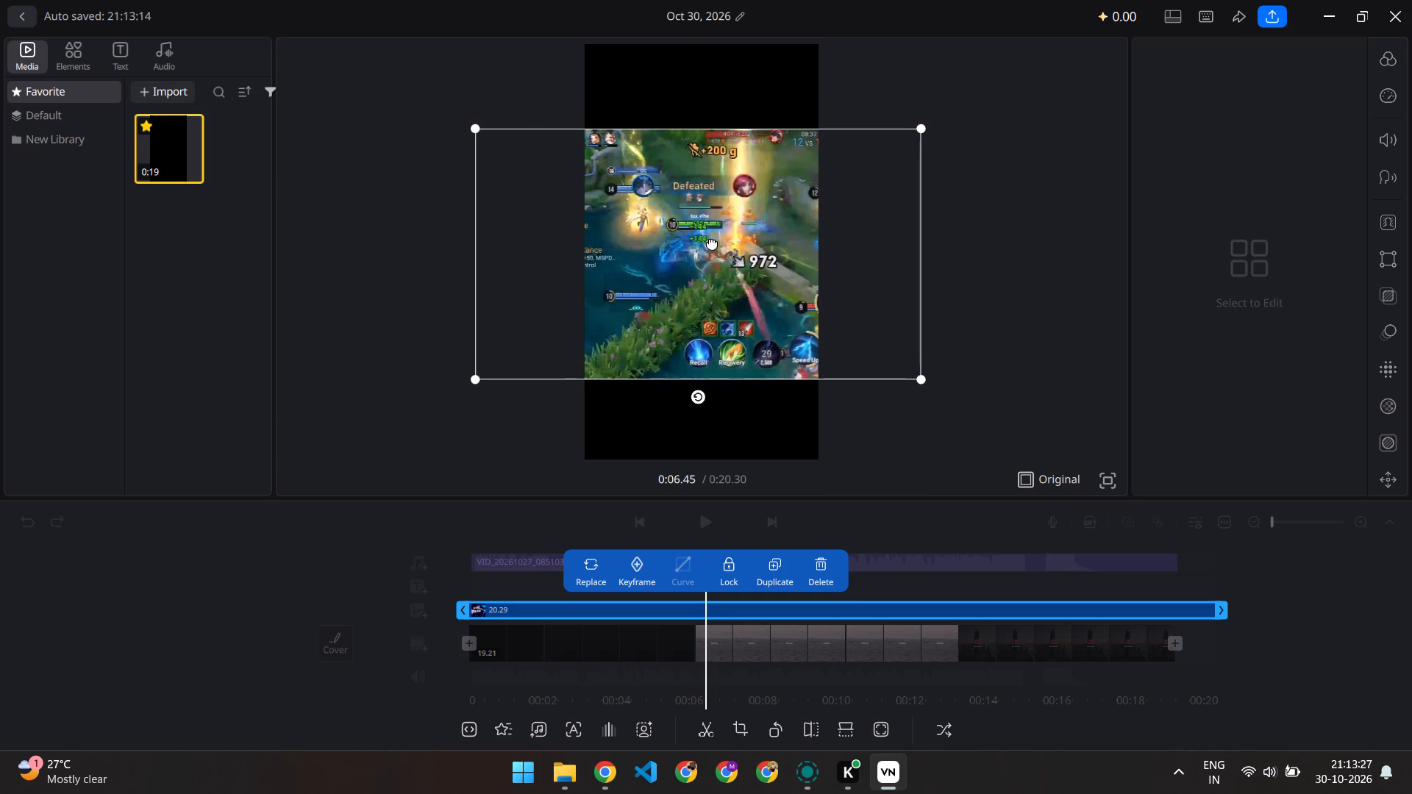
pyautogui.keyDown('ctrl'); pyautogui.moveTo(712, 243); pyautogui.dragTo(716, 241); pyautogui.keyUp('ctrl')
pyautogui.keyDown('ctrl'); pyautogui.click(988, 385); pyautogui.keyUp('ctrl')
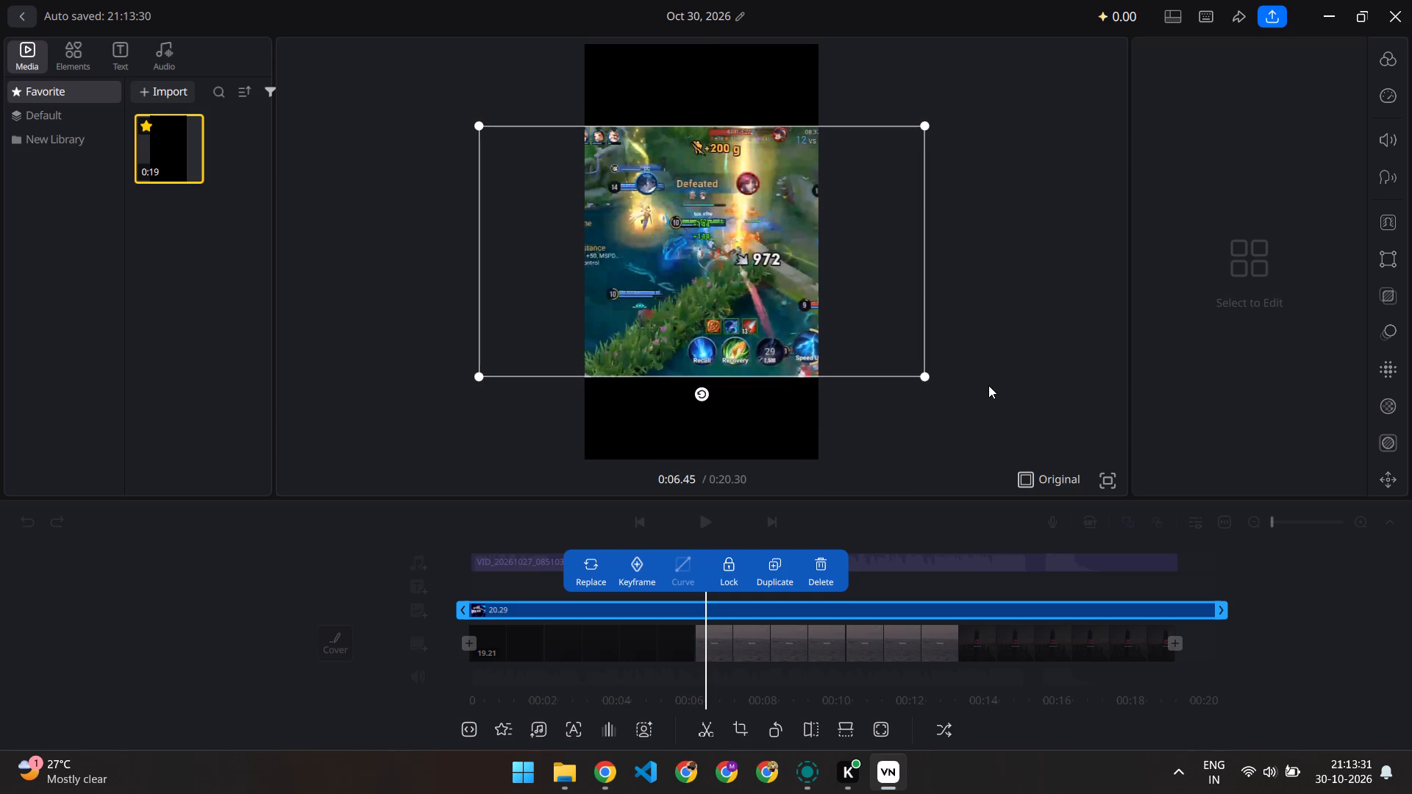
# Play the edit from the start to about 9 s to check the enlarged gameplay framing against the template audio.
pyautogui.keyDown('ctrl'); pyautogui.hscroll(3, 398, 535); pyautogui.keyUp('ctrl')
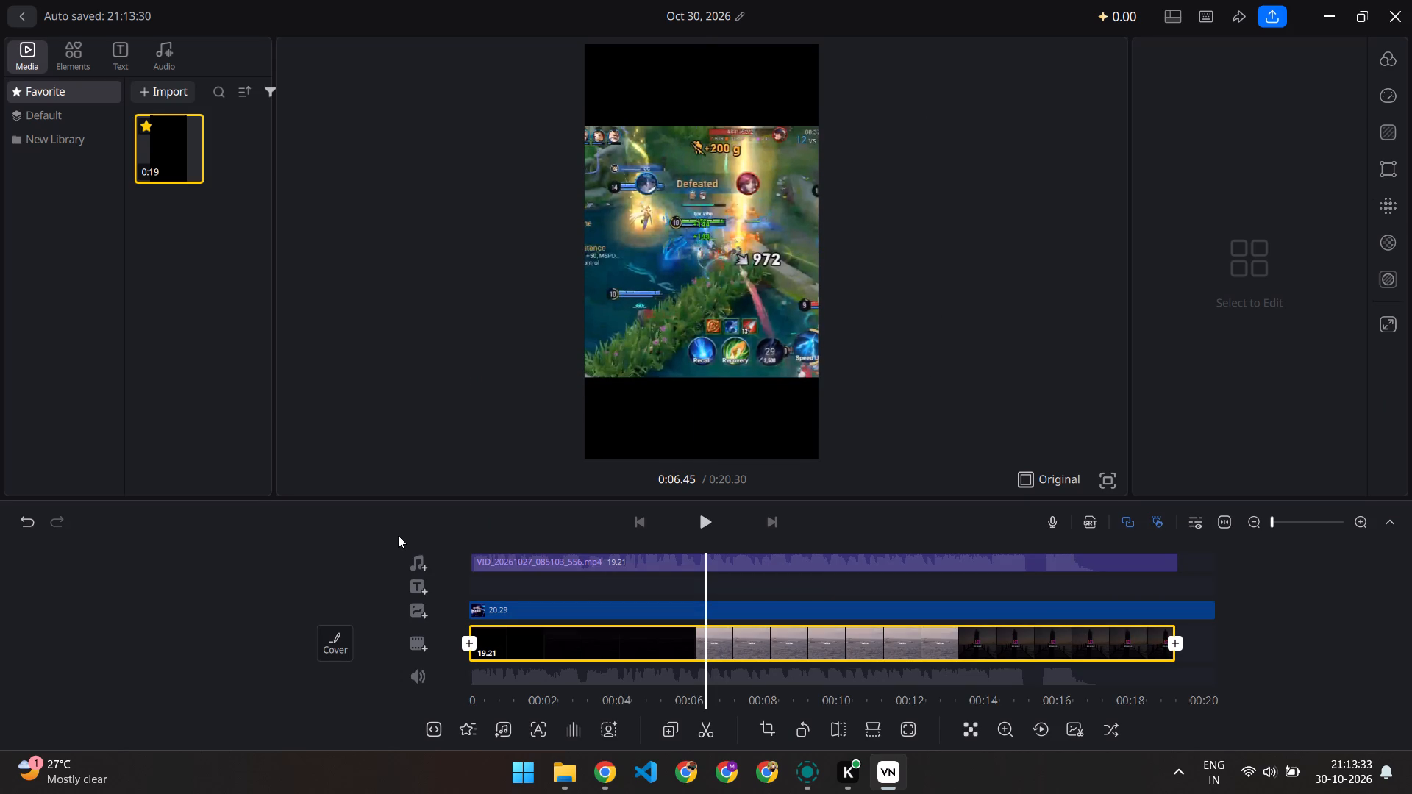
pyautogui.keyDown('ctrl'); pyautogui.hscroll(11, 591, 590); pyautogui.keyUp('ctrl')
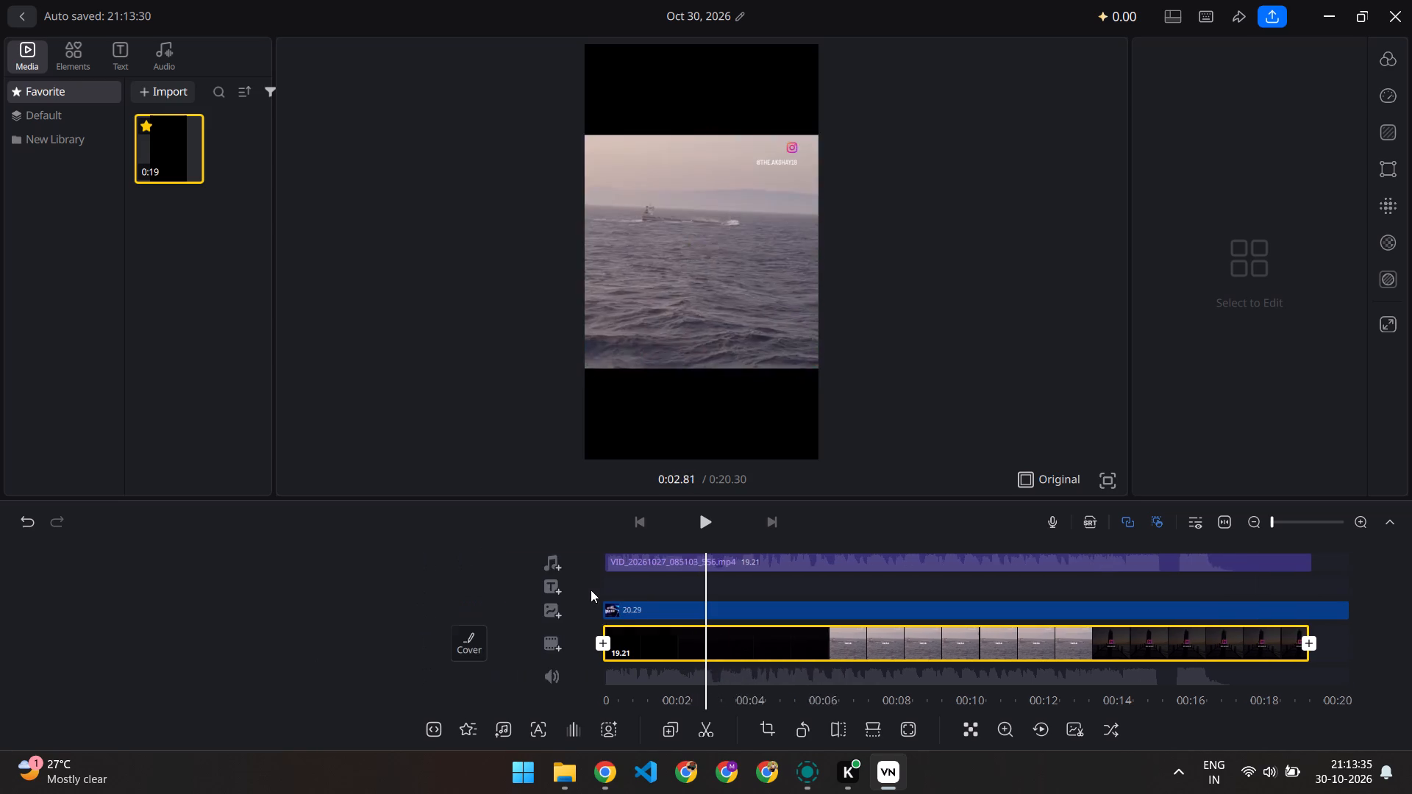
pyautogui.keyDown('ctrl'); pyautogui.hscroll(9, 591, 590); pyautogui.keyUp('ctrl')
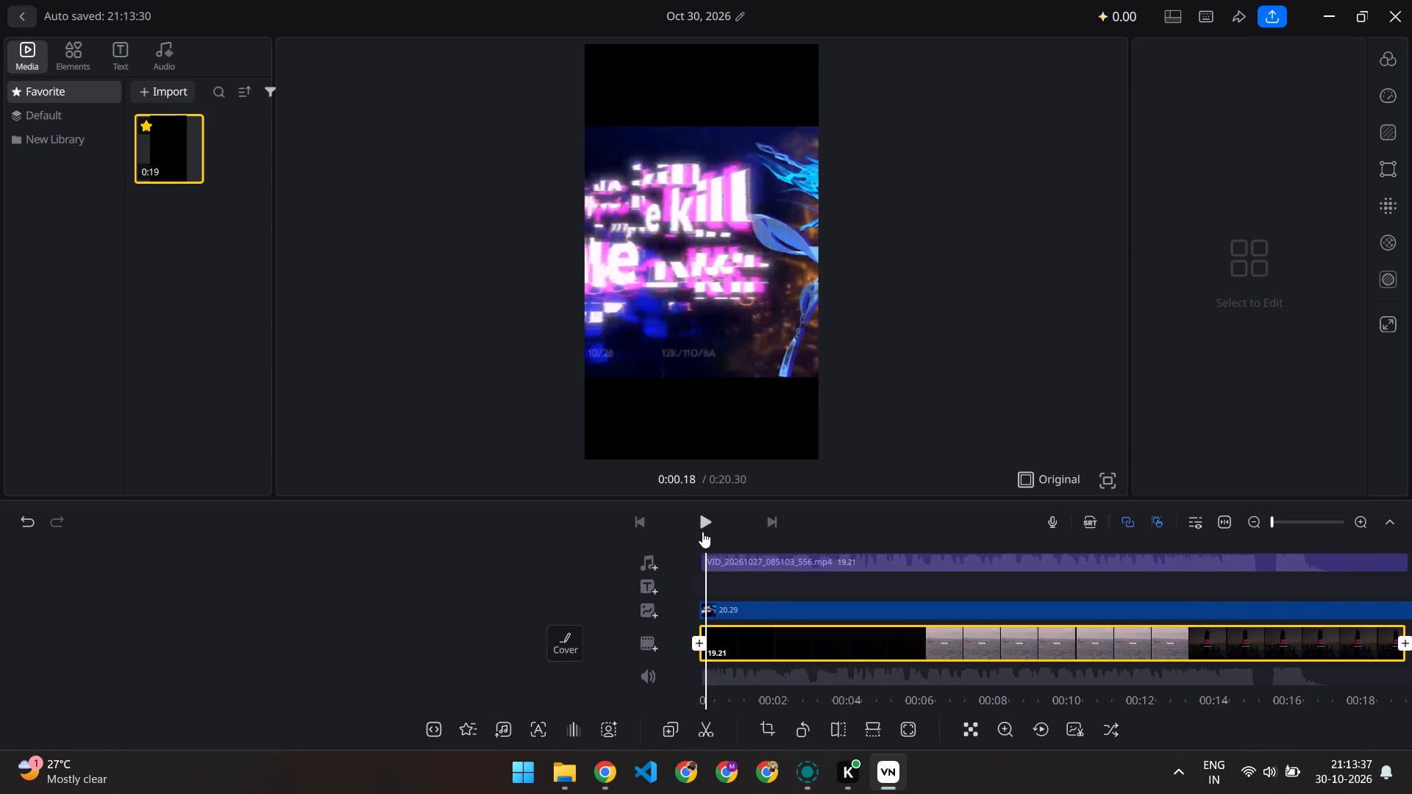
pyautogui.keyDown('ctrl'); pyautogui.click(703, 524); pyautogui.keyUp('ctrl')
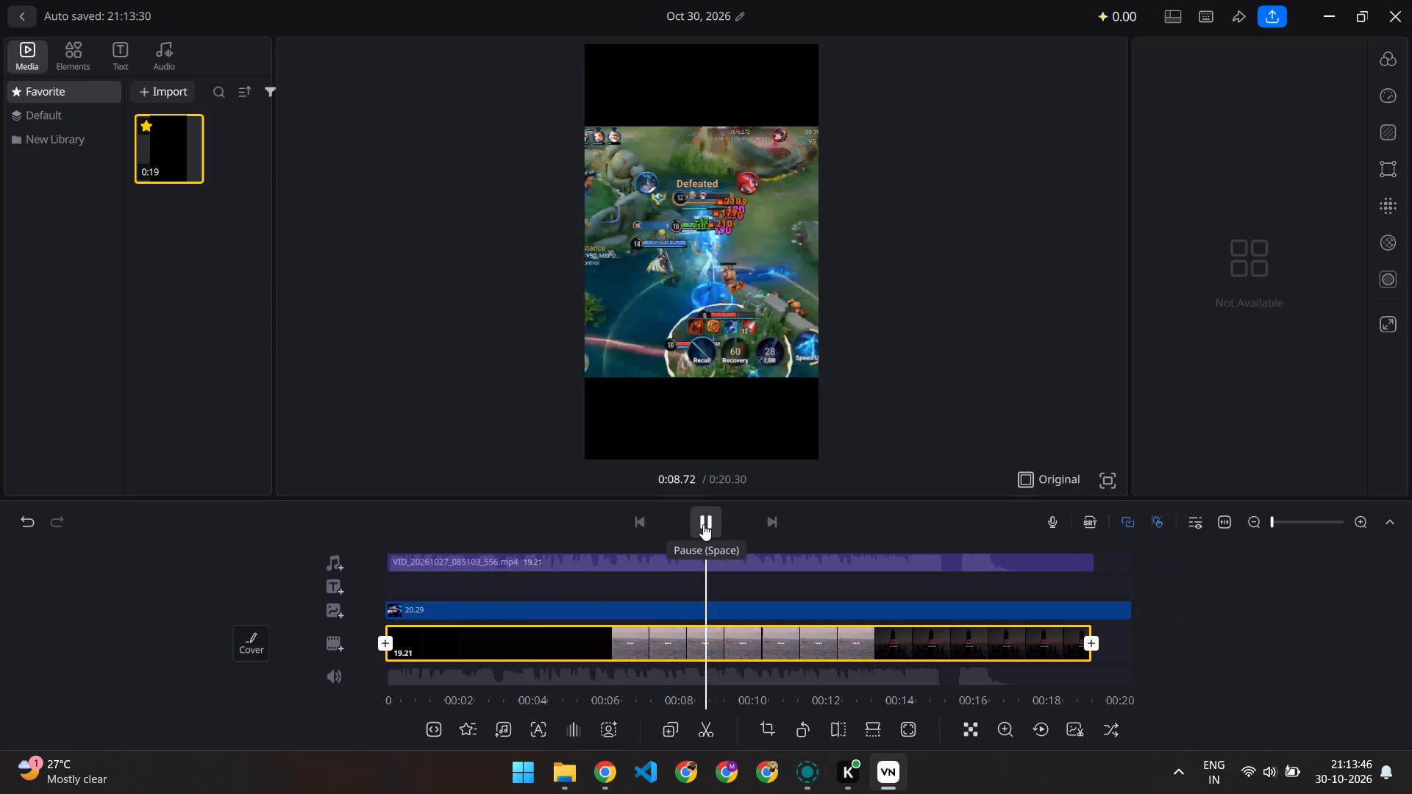
pyautogui.keyDown('ctrl'); pyautogui.click(703, 524); pyautogui.keyUp('ctrl')
# Scrub back to about 6.6 s to examine the gameplay near the start of the template's sea footage.
pyautogui.keyDown('ctrl'); pyautogui.hscroll(3, 619, 582); pyautogui.keyUp('ctrl')
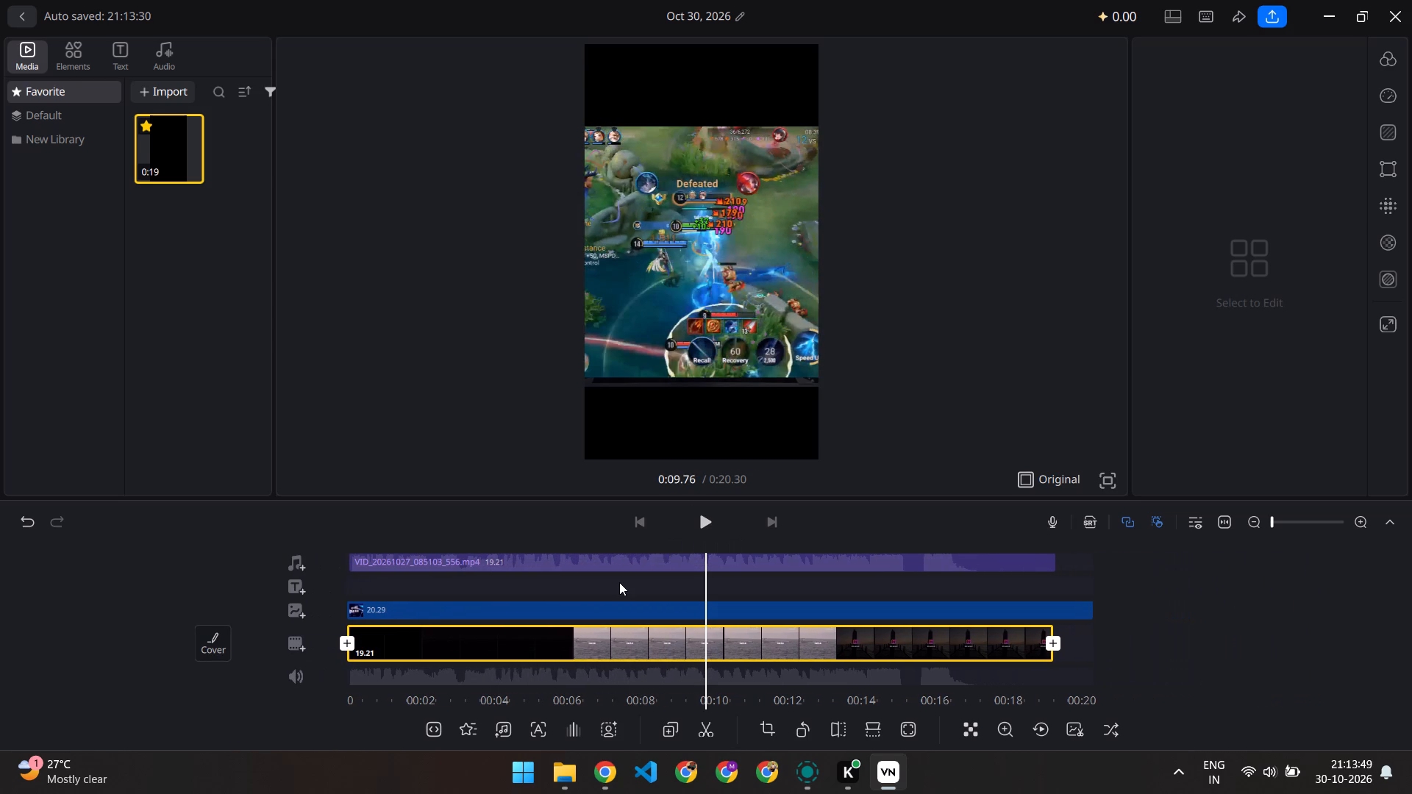
pyautogui.keyDown('ctrl'); pyautogui.hscroll(6, 619, 582); pyautogui.keyUp('ctrl')
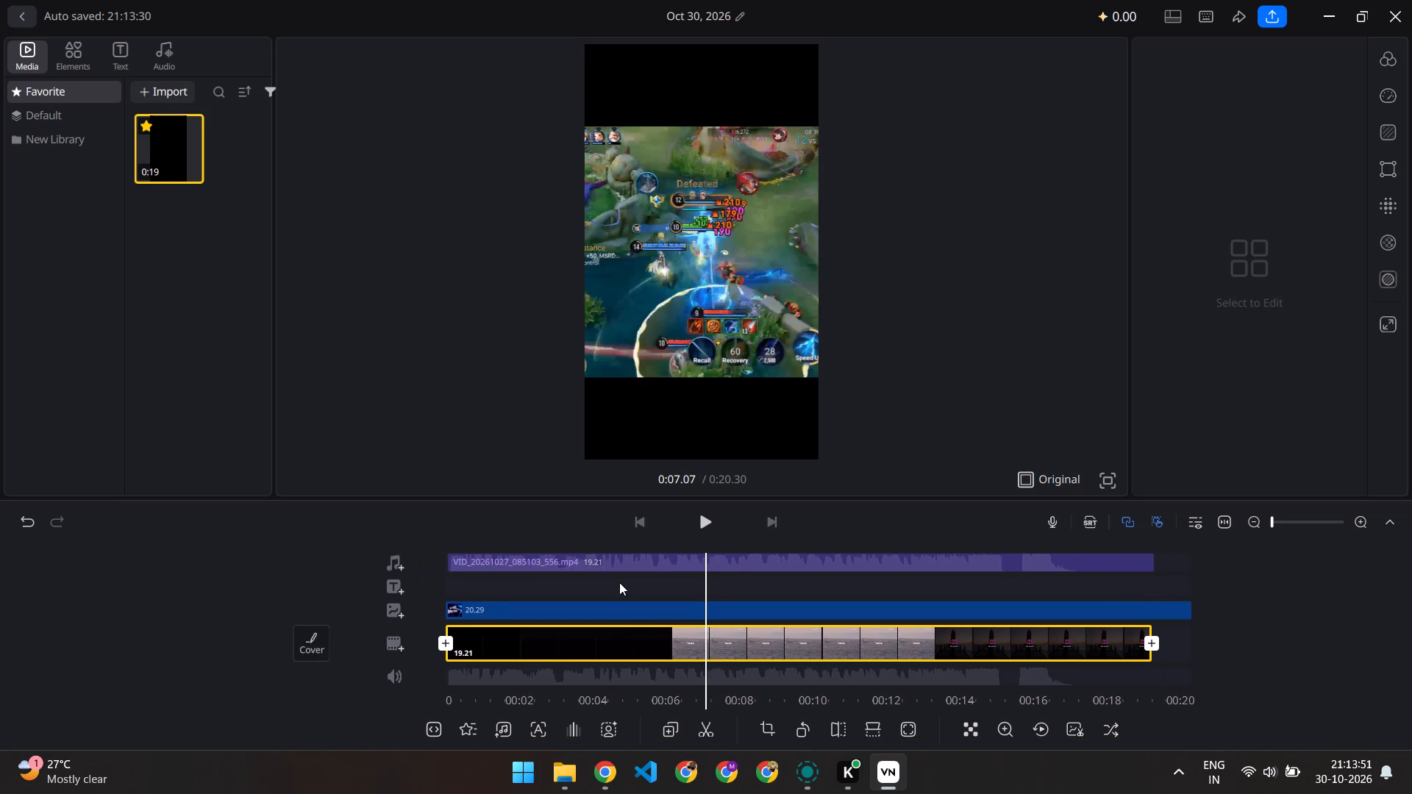
pyautogui.keyDown('ctrl'); pyautogui.hscroll(2, 619, 582); pyautogui.keyUp('ctrl')
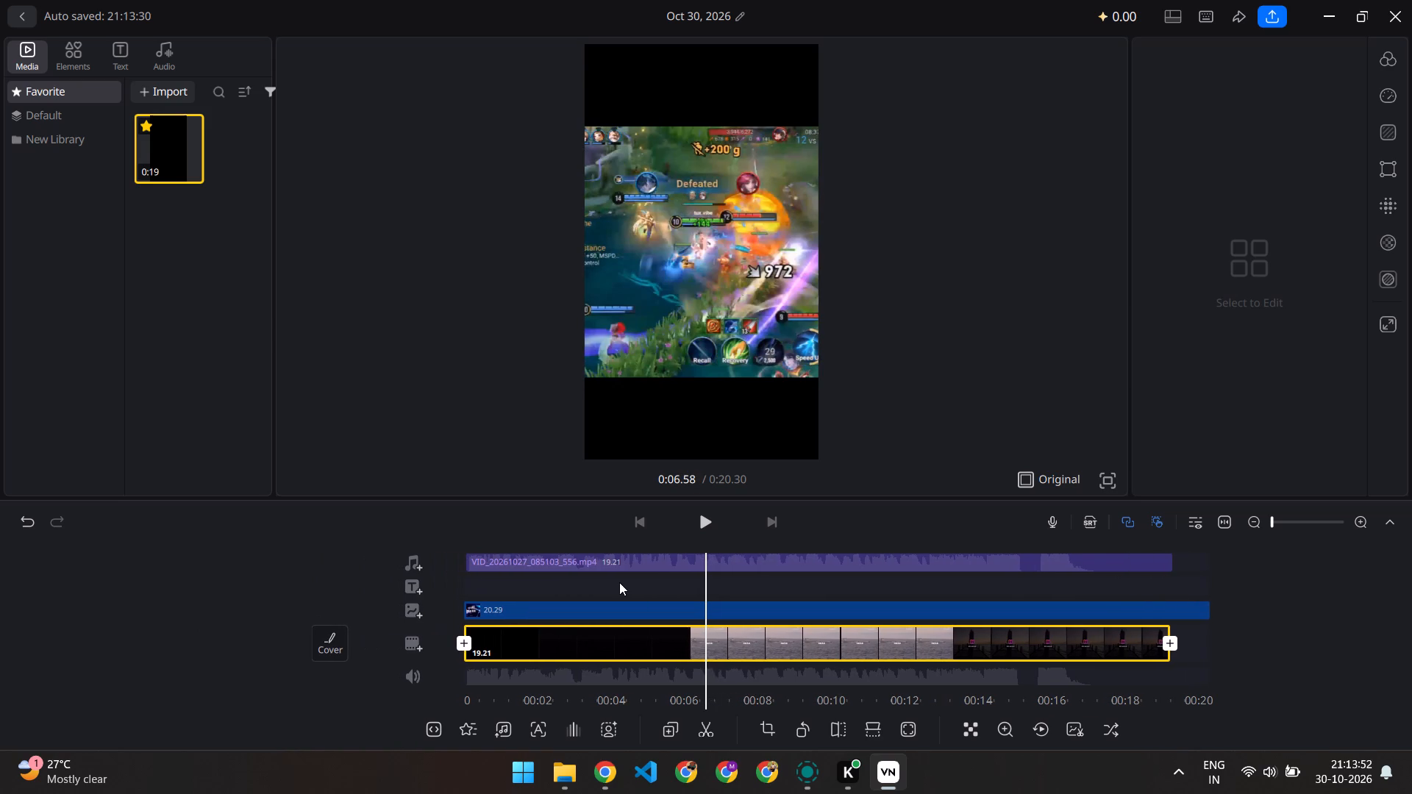
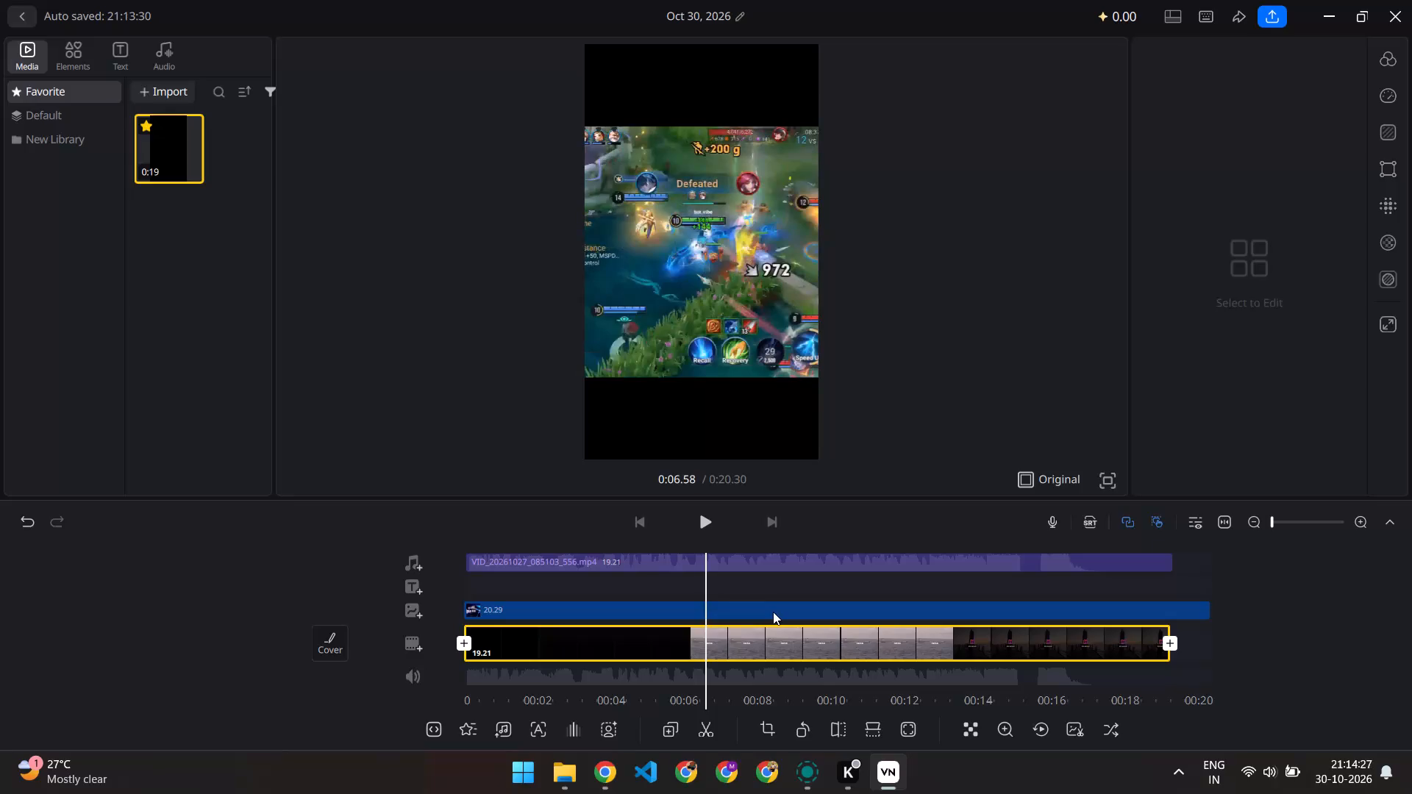
# Select the Triple Kill gameplay overlay clip in the timeline, above the template video.
pyautogui.keyDown('ctrl'); pyautogui.click(773, 612); pyautogui.keyUp('ctrl')
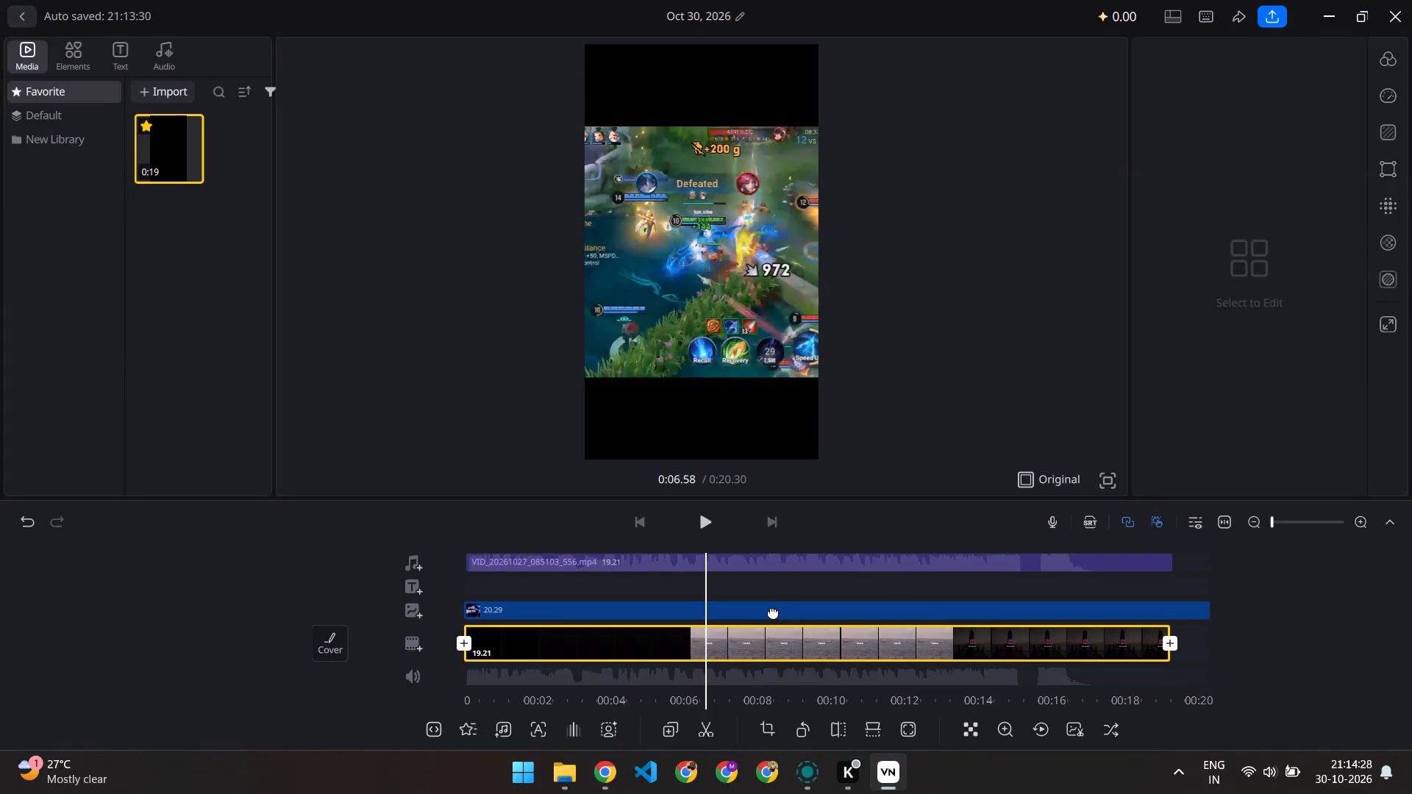
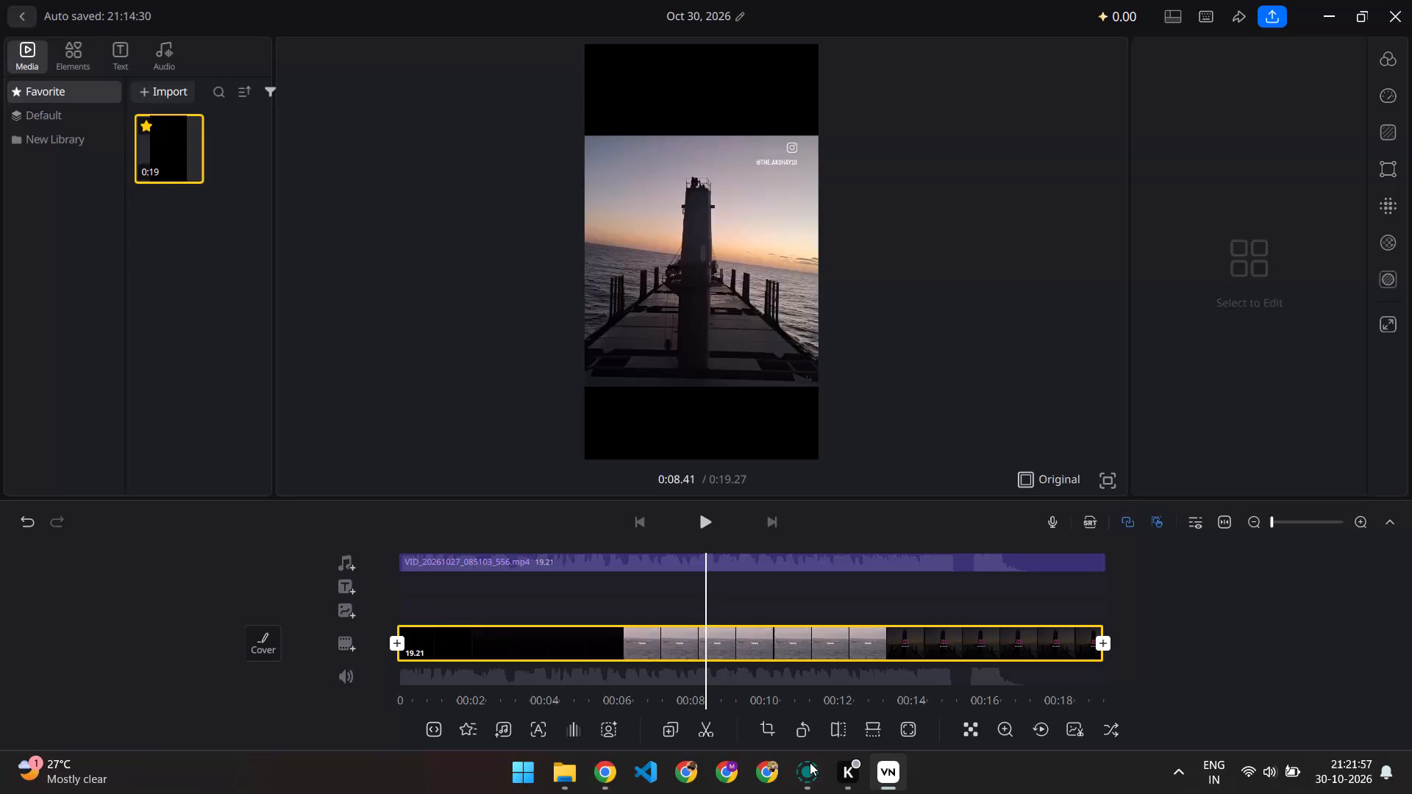
# Switch to LocalSend, accept the incoming file from the Redmi device Determined Pear, and return to VN.
pyautogui.keyDown('ctrl'); pyautogui.click(801, 776); pyautogui.keyUp('ctrl')
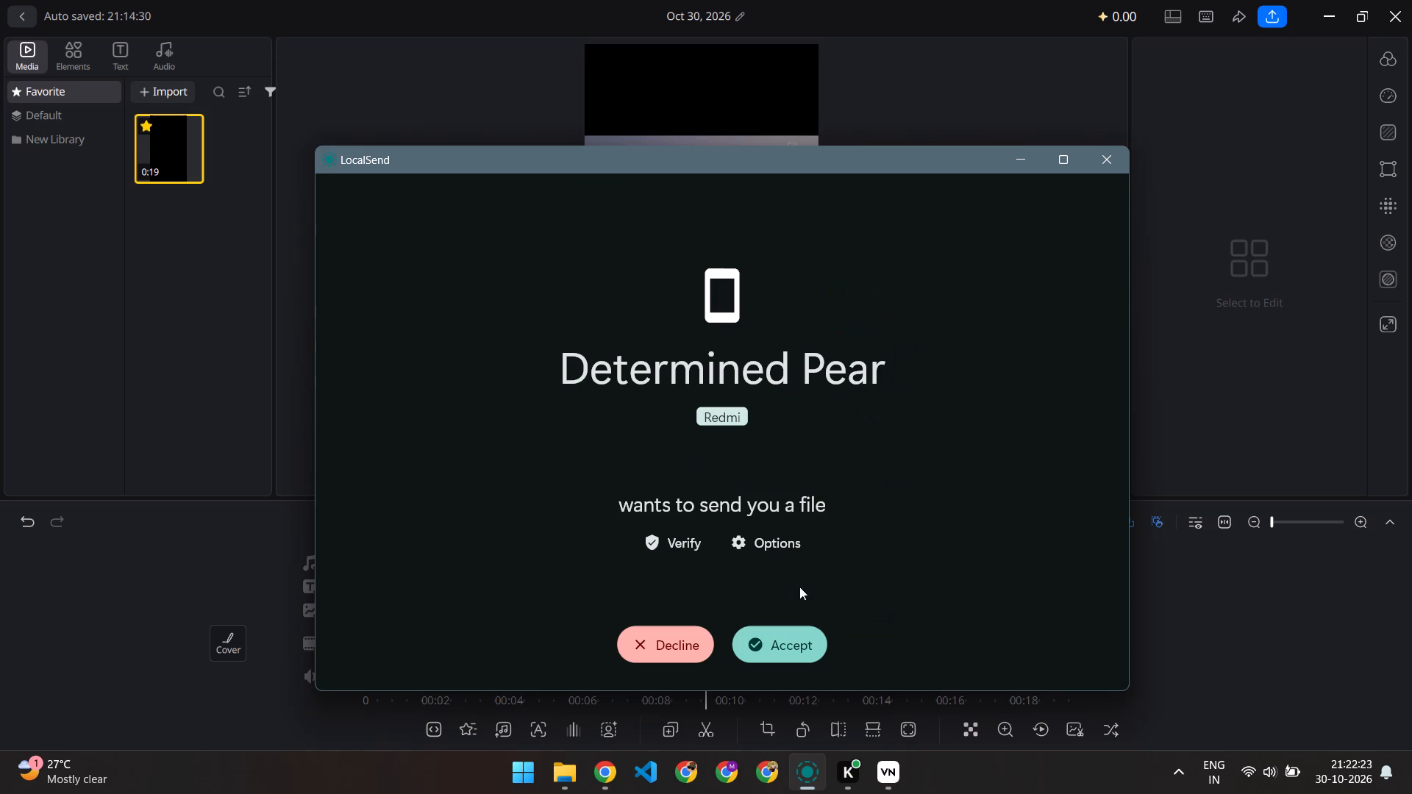
pyautogui.keyDown('ctrl'); pyautogui.click(782, 638); pyautogui.keyUp('ctrl')
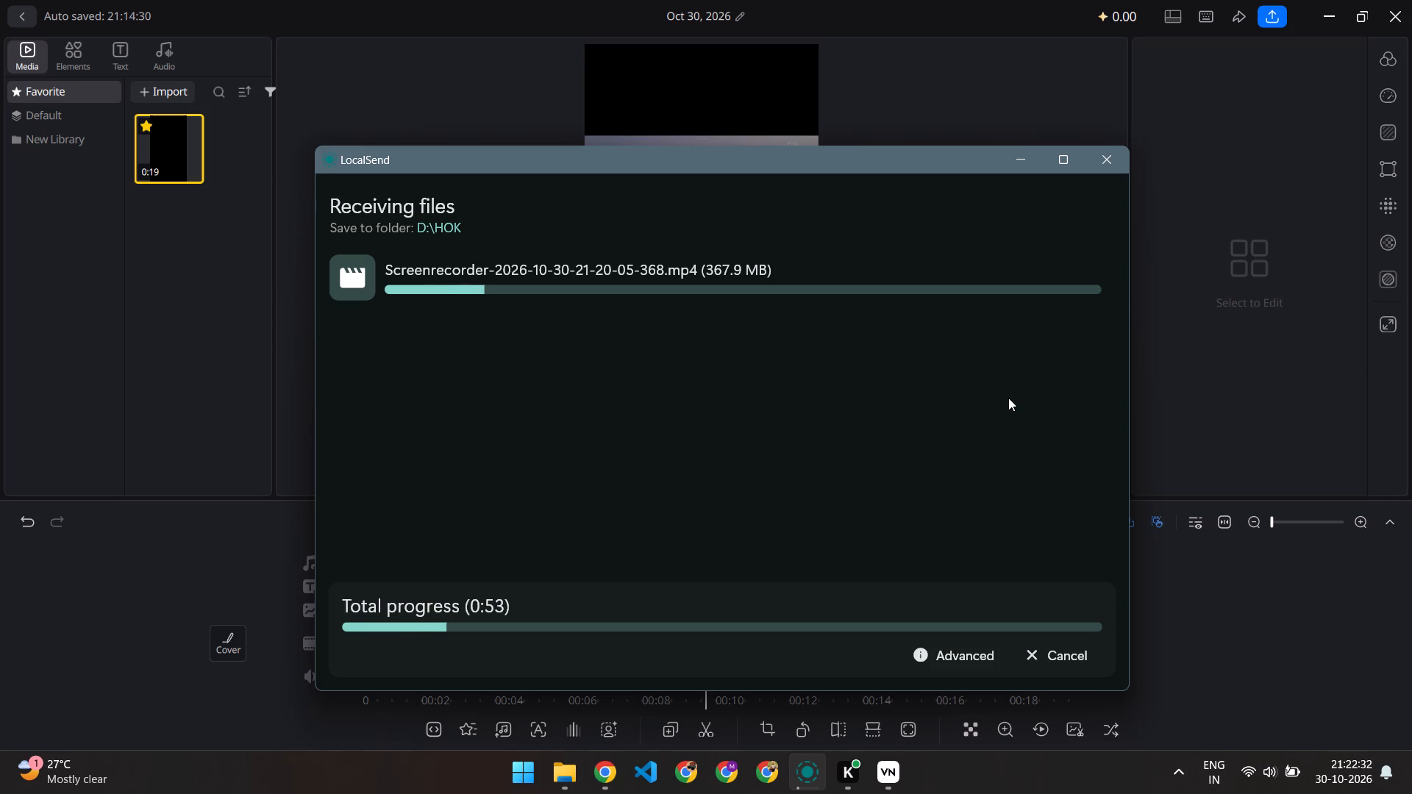
pyautogui.keyDown('ctrl'); pyautogui.click(879, 780); pyautogui.keyUp('ctrl')
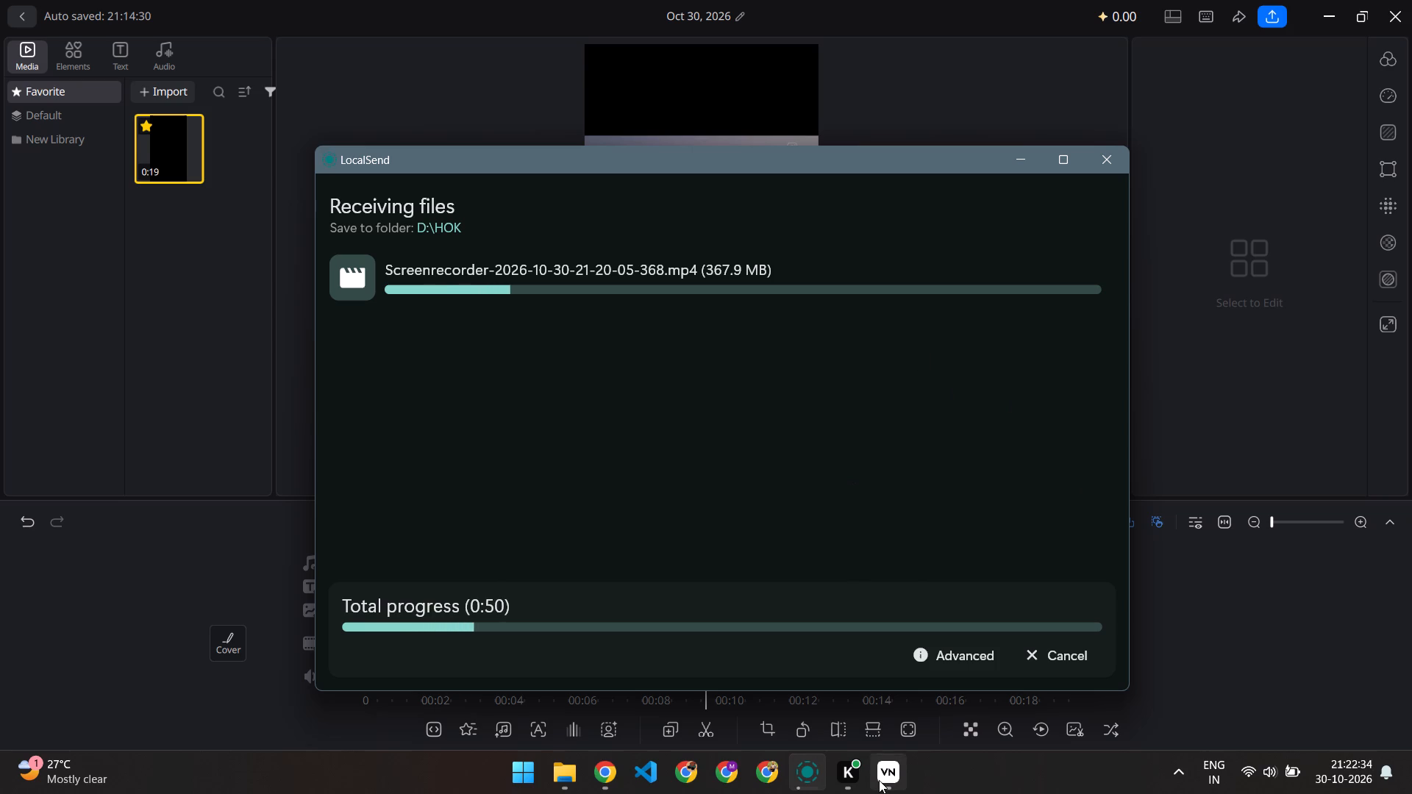